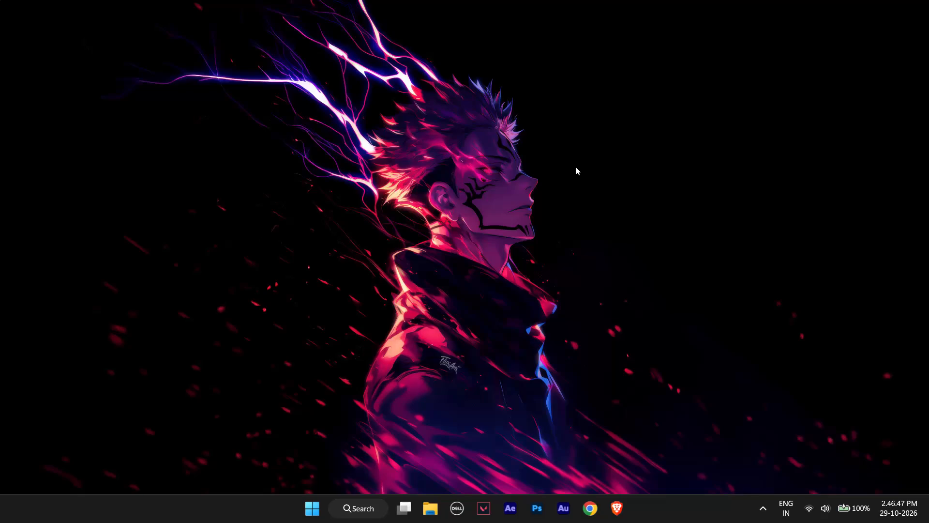
Open the Bluetooth device list in the quick settings, look through the paired devices, and close it.
click(834, 497)
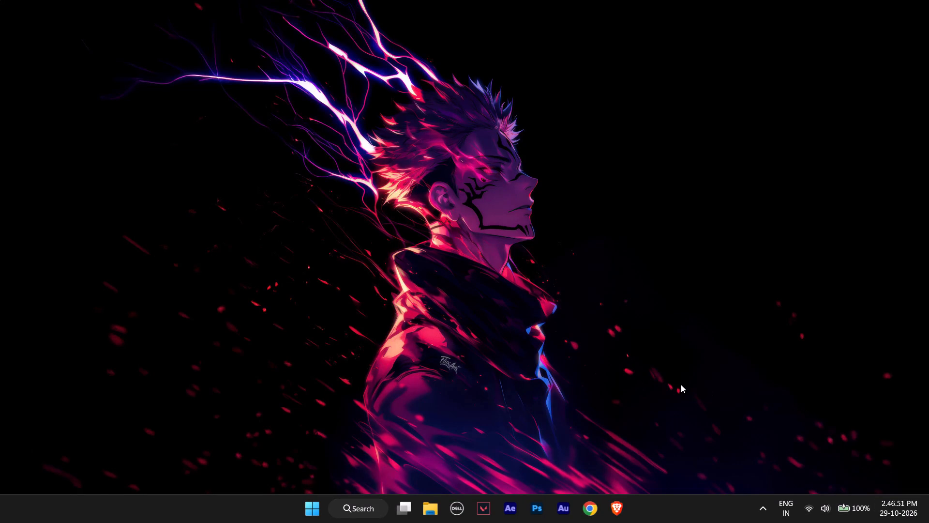
click(835, 508)
click(839, 522)
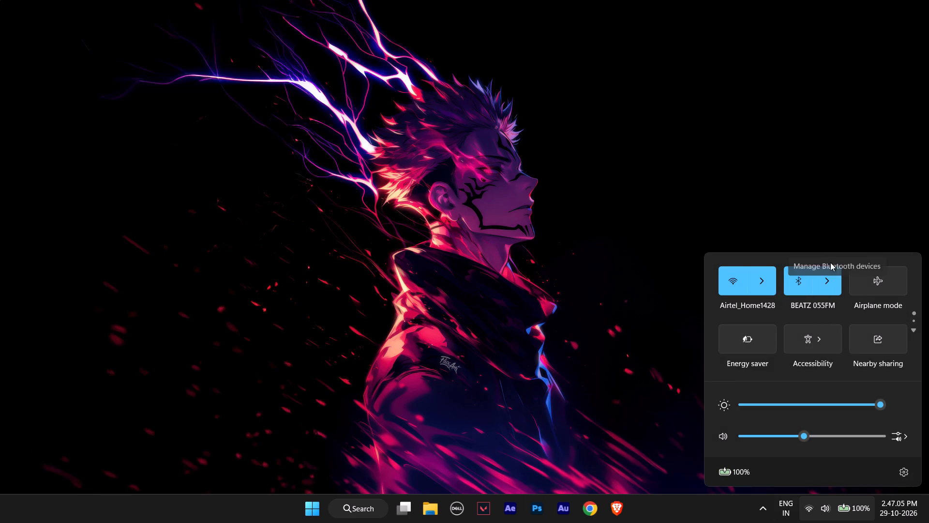
click(830, 299)
click(832, 269)
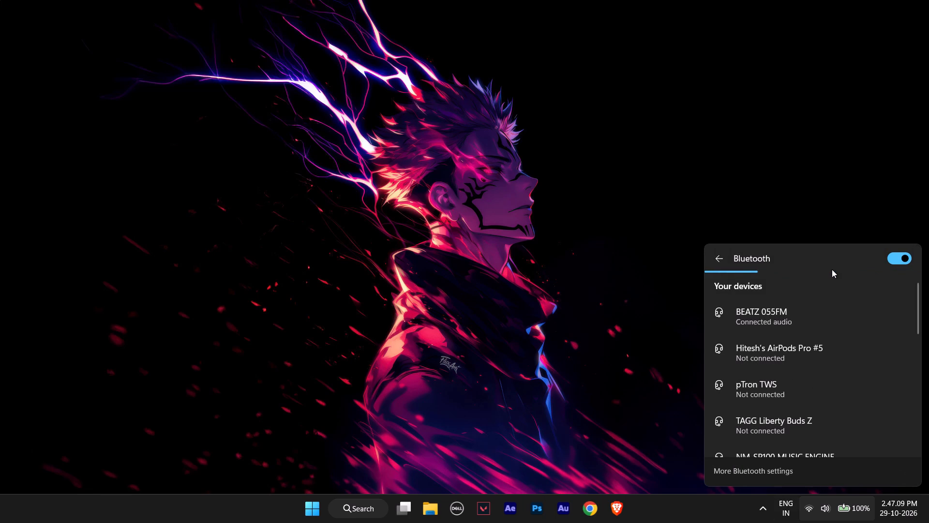
scroll(805, 420, down, 5)
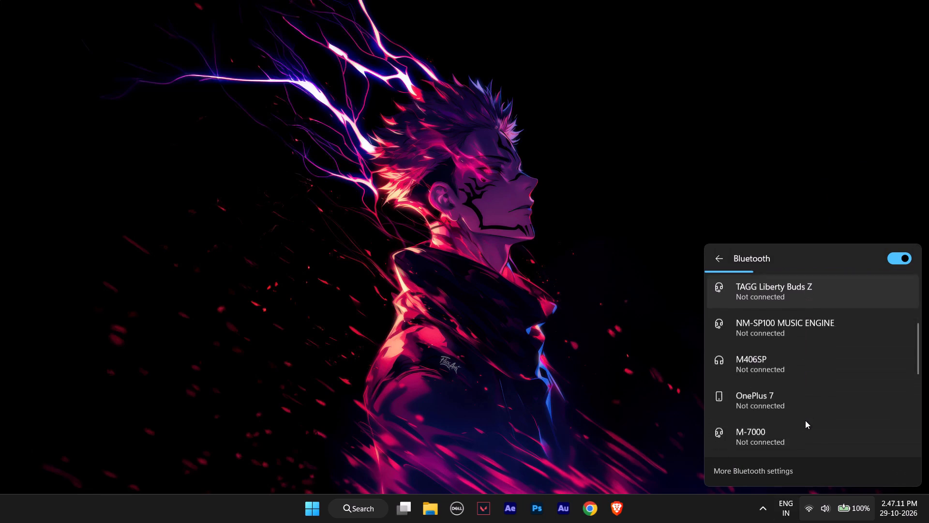
scroll(805, 420, down, 2)
scroll(790, 402, up, 1)
click(772, 387)
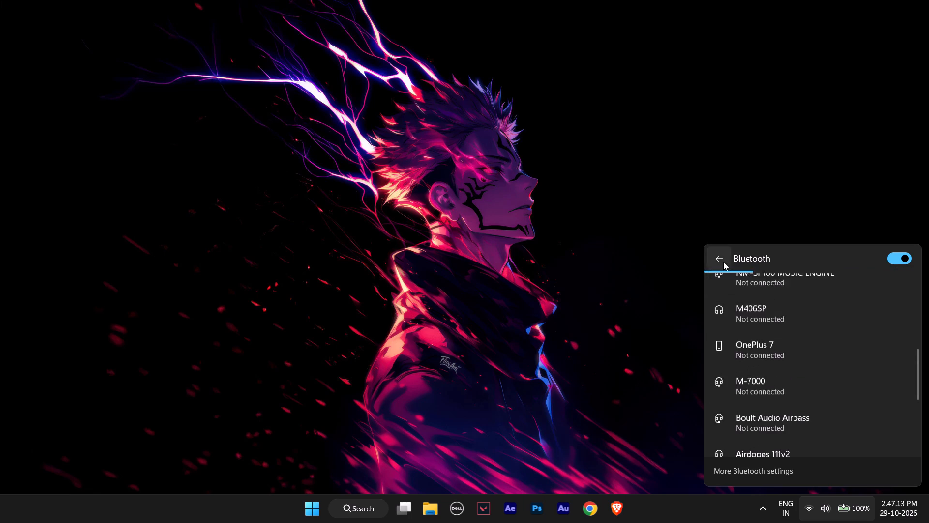
click(723, 261)
click(460, 421)
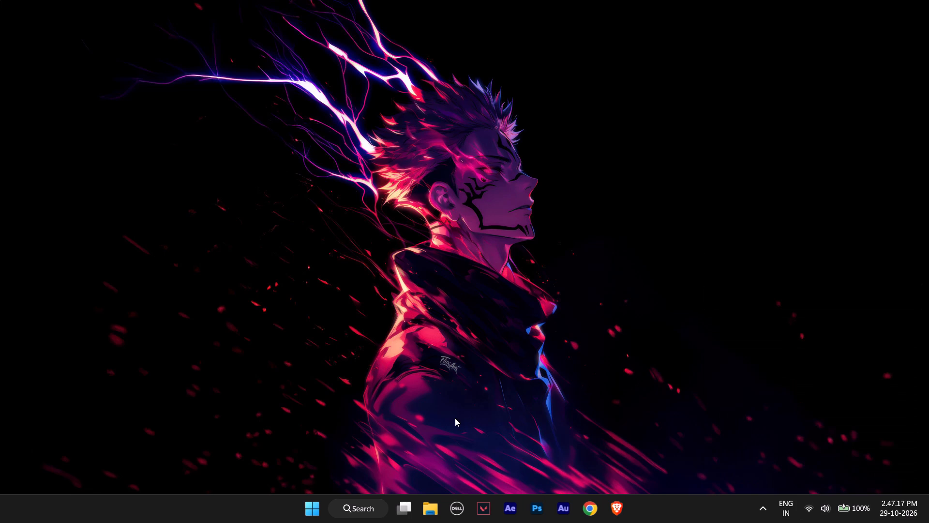
key(space)
Reopen the Bluetooth device list, check the connection status of the BEATZ 055FM and Nirvana Ion headsets, and close it.
click(847, 501)
click(824, 277)
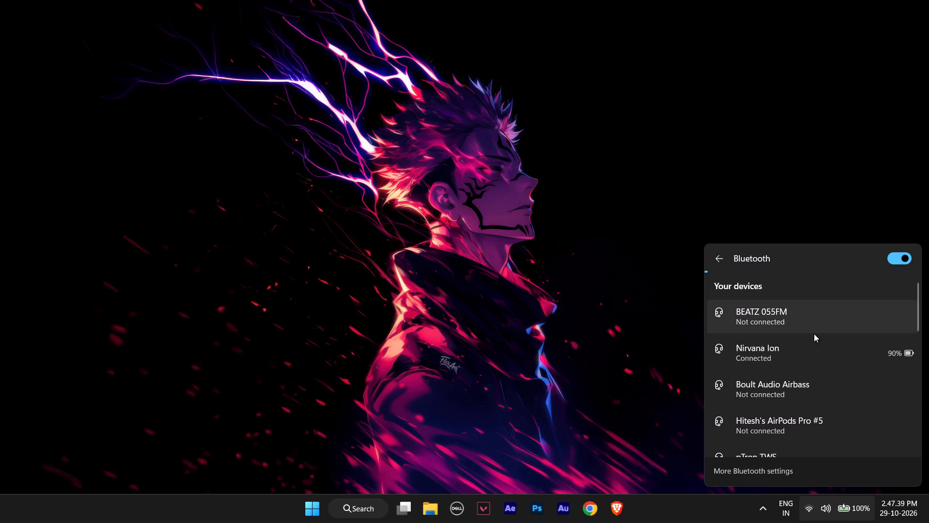
click(828, 322)
click(722, 267)
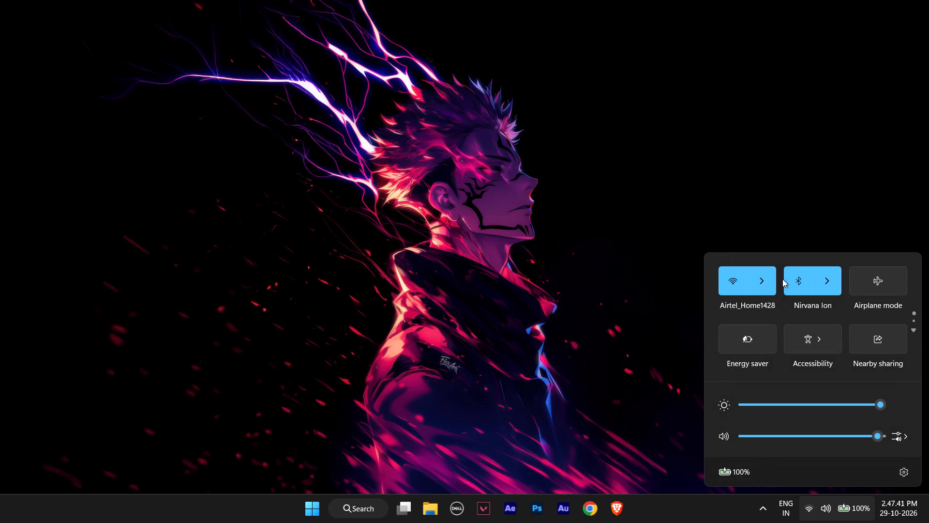
click(818, 199)
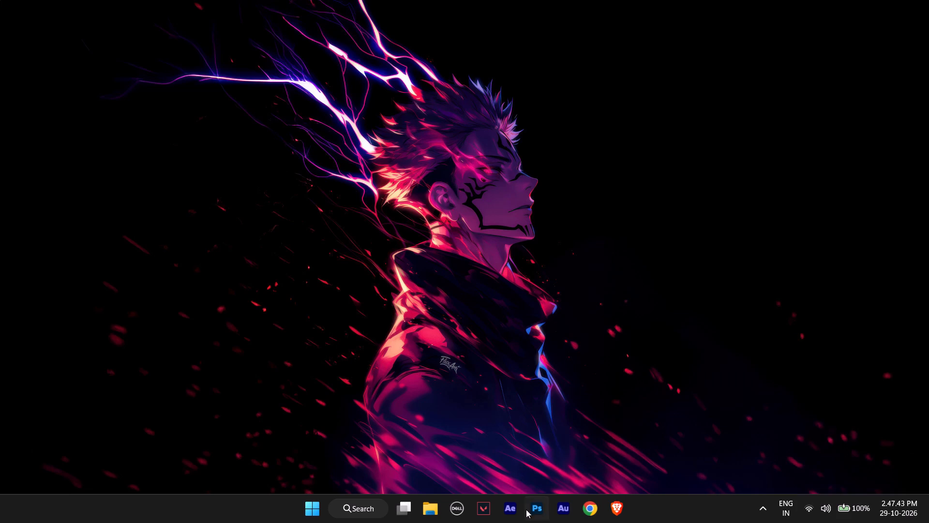
Launch Adobe After Effects.
click(515, 513)
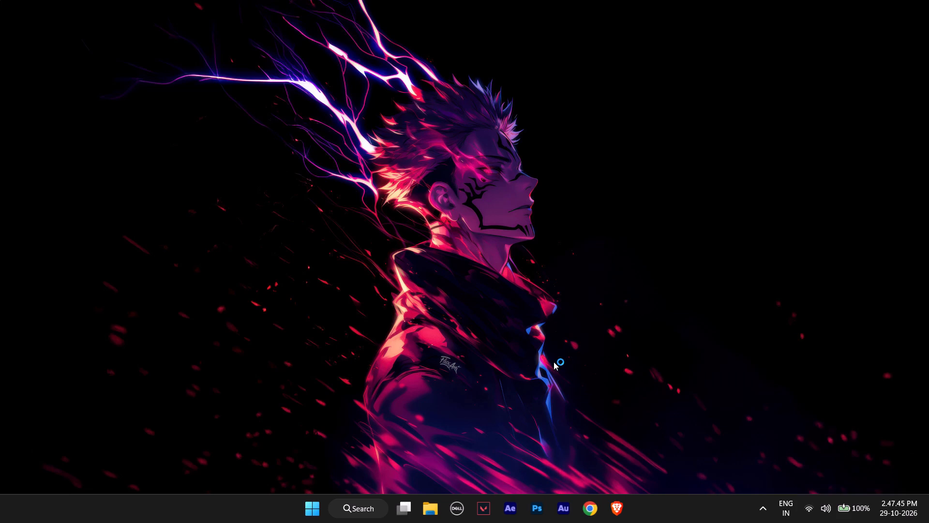
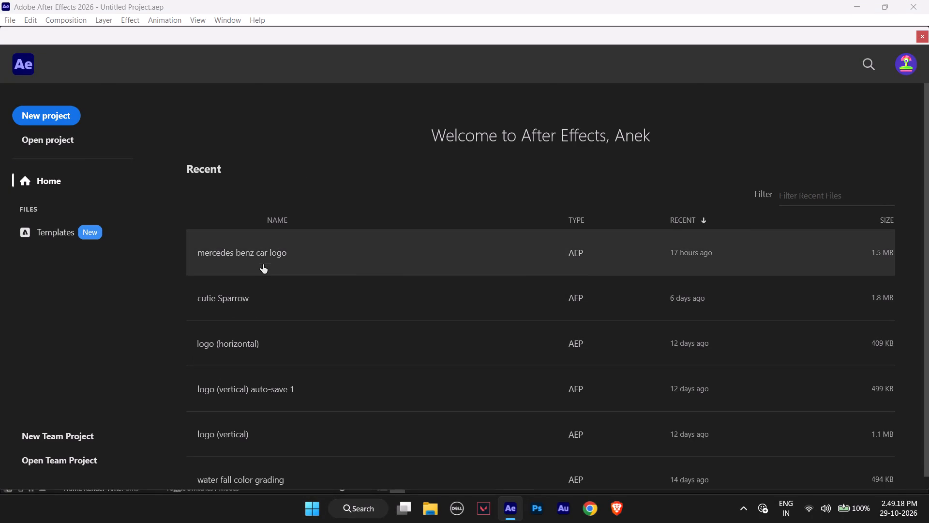
Open the recent project "mercedes benz car logo".
click(261, 249)
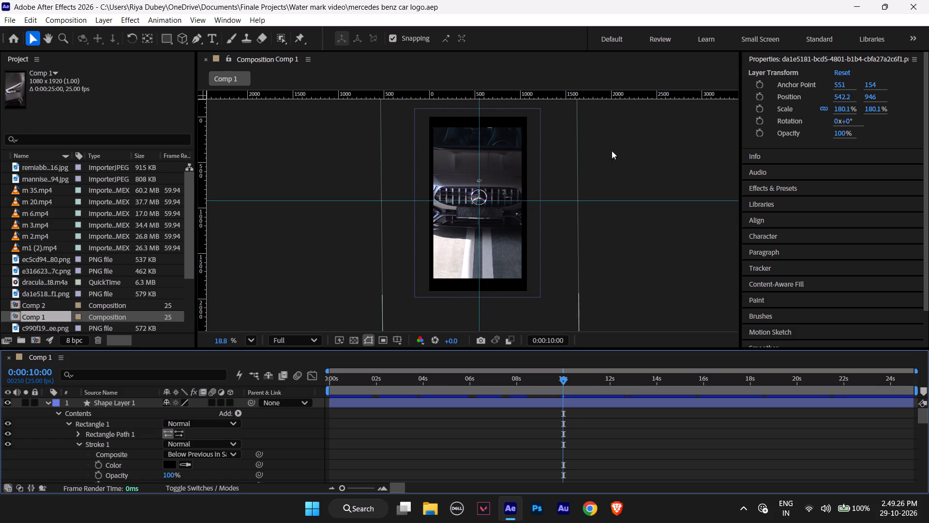
Delete the Shape Layer 1 black border from the Comp 1 timeline.
click(103, 405)
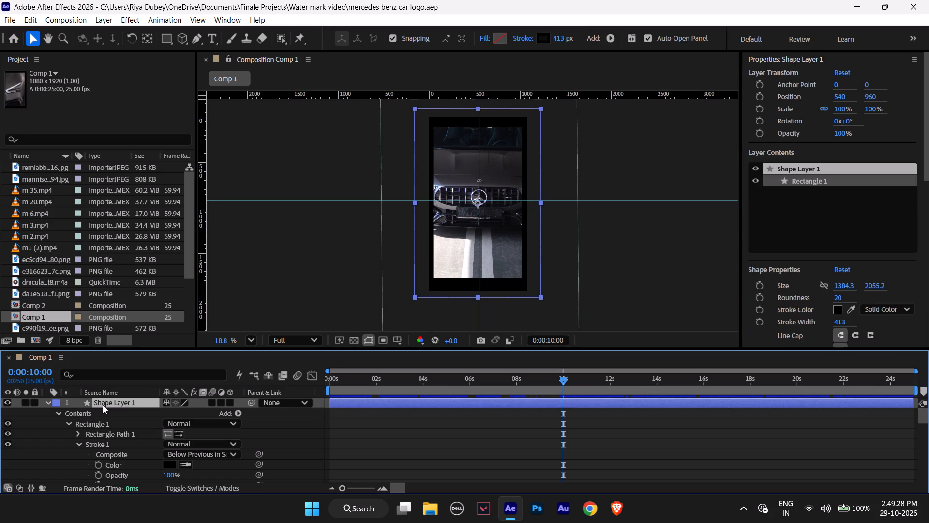
key(Delete)
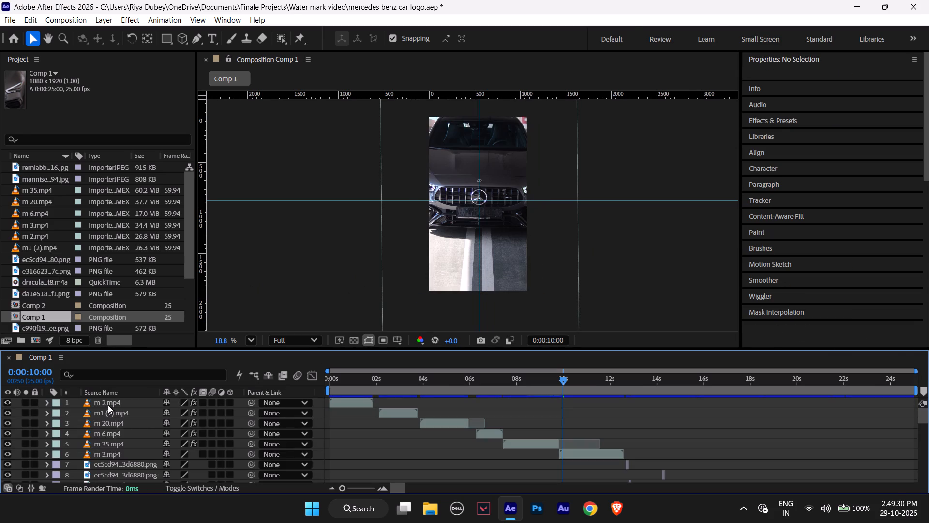
At 0:00:12:14, draw a rectangular mask on the m 3.mp4 layer, slightly larger than the composition frame on all sides.
click(129, 424)
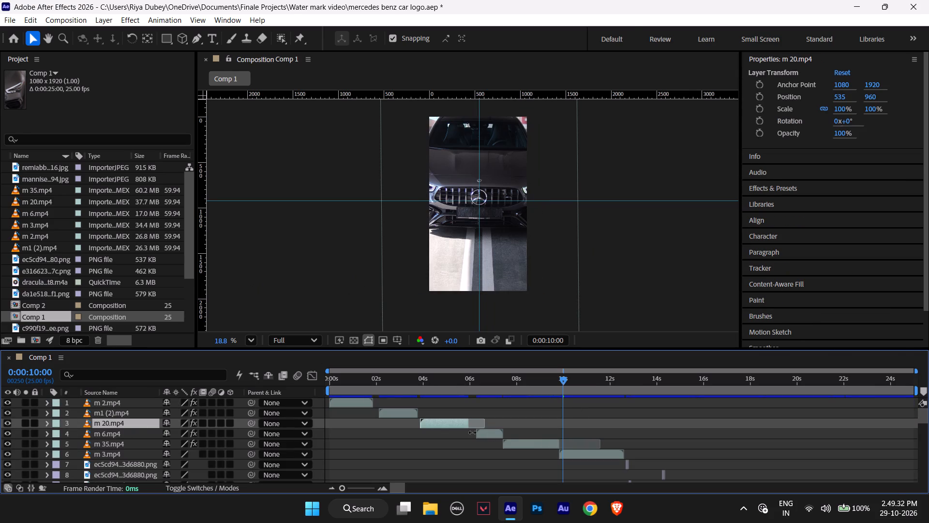
drag(565, 380, 589, 385)
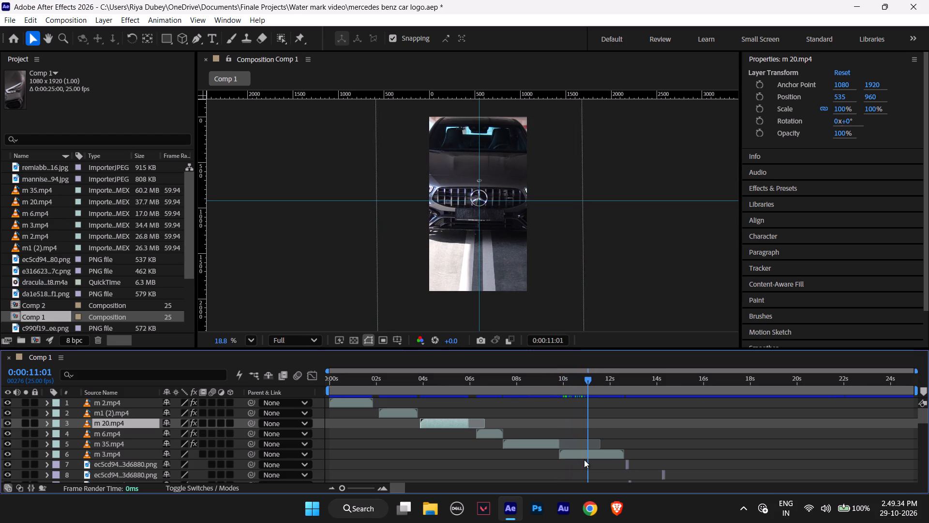
click(578, 459)
drag(586, 381, 589, 381)
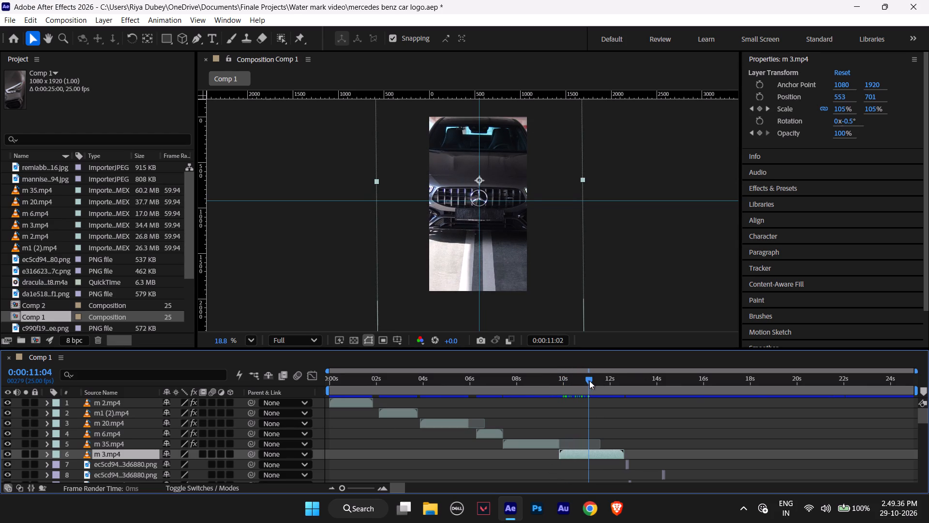
drag(589, 381, 621, 386)
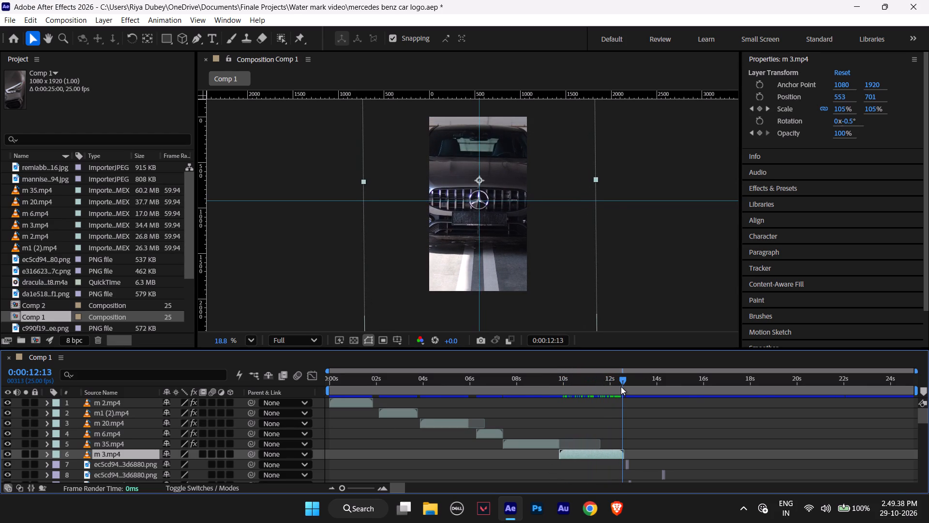
drag(621, 386, 621, 386)
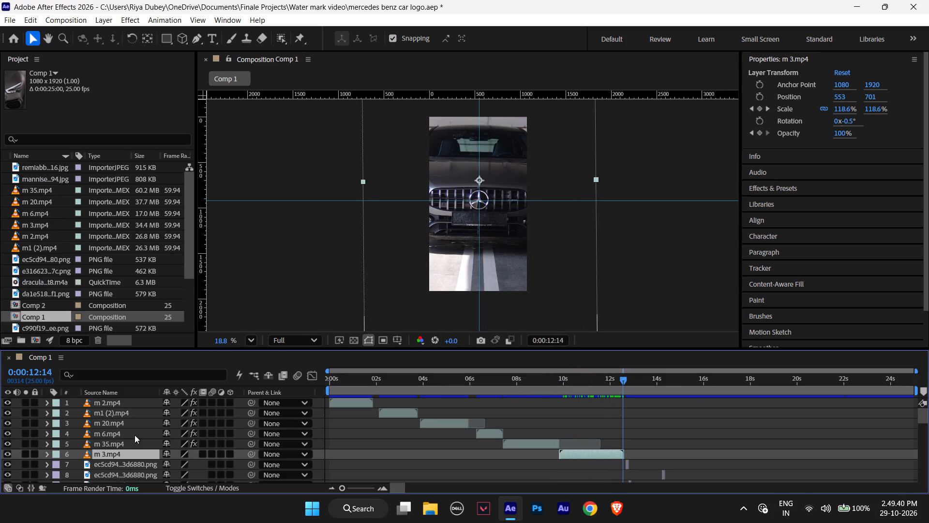
click(166, 39)
drag(421, 111, 532, 298)
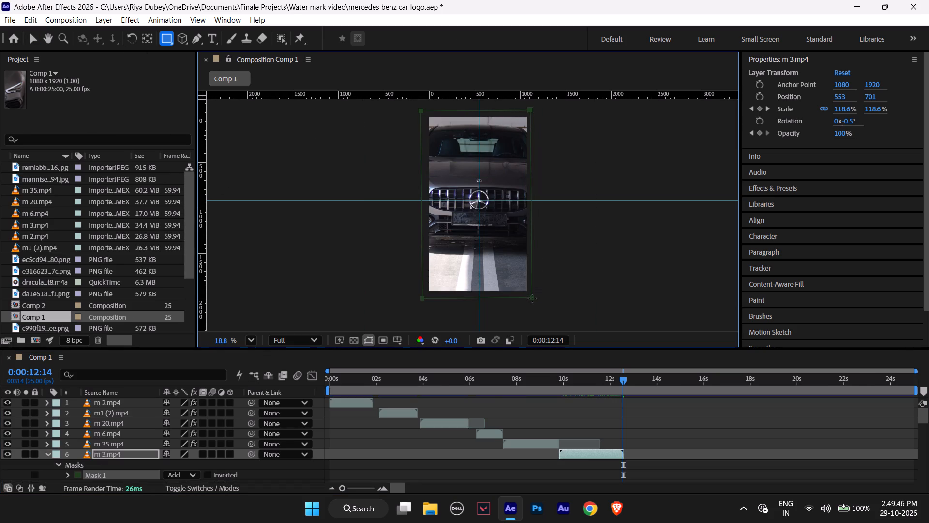
drag(532, 298, 537, 300)
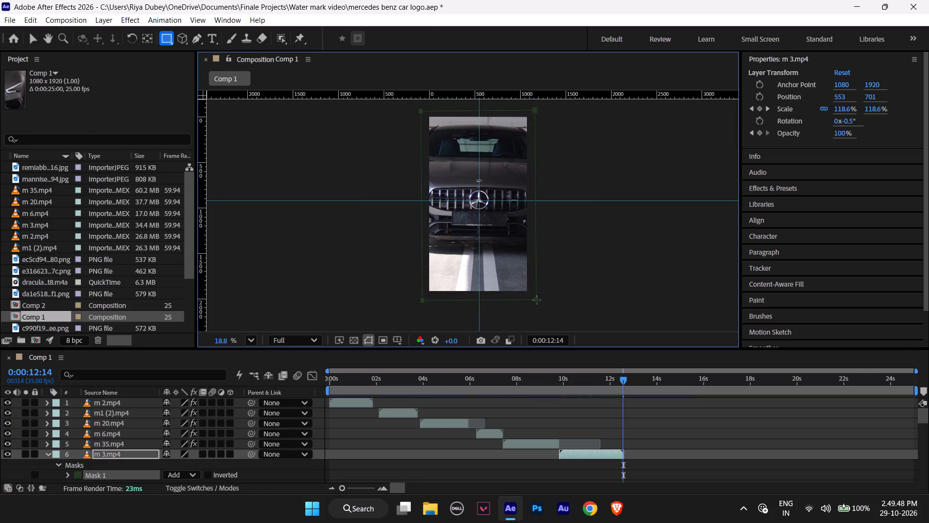
drag(537, 300, 526, 299)
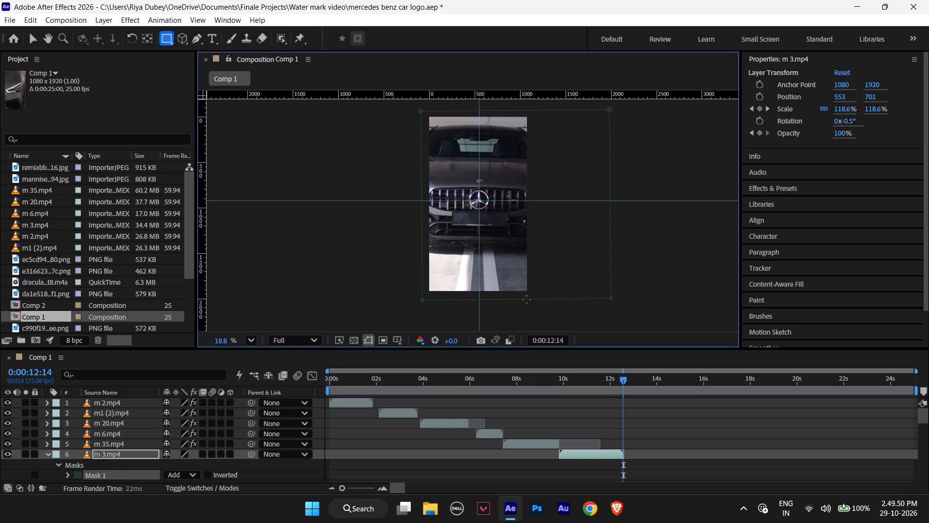
drag(526, 299, 481, 286)
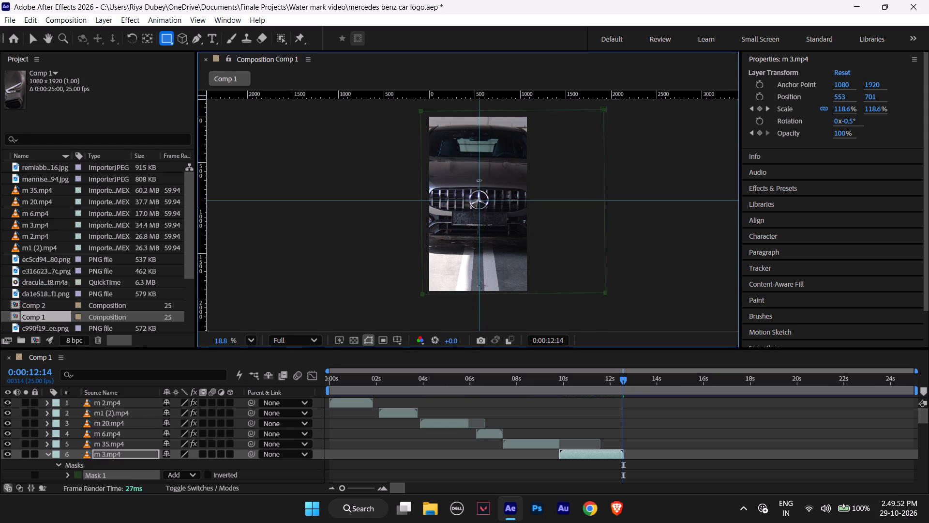
drag(481, 286, 470, 260)
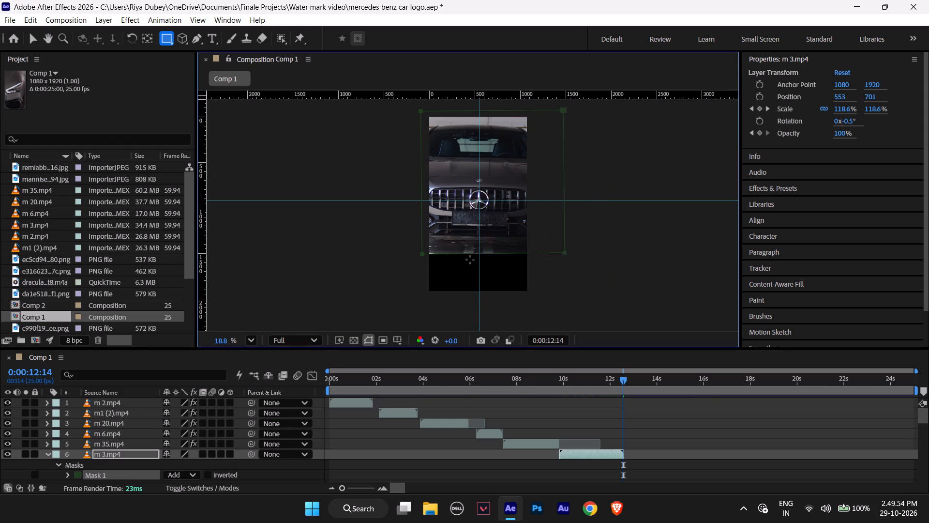
drag(470, 260, 522, 299)
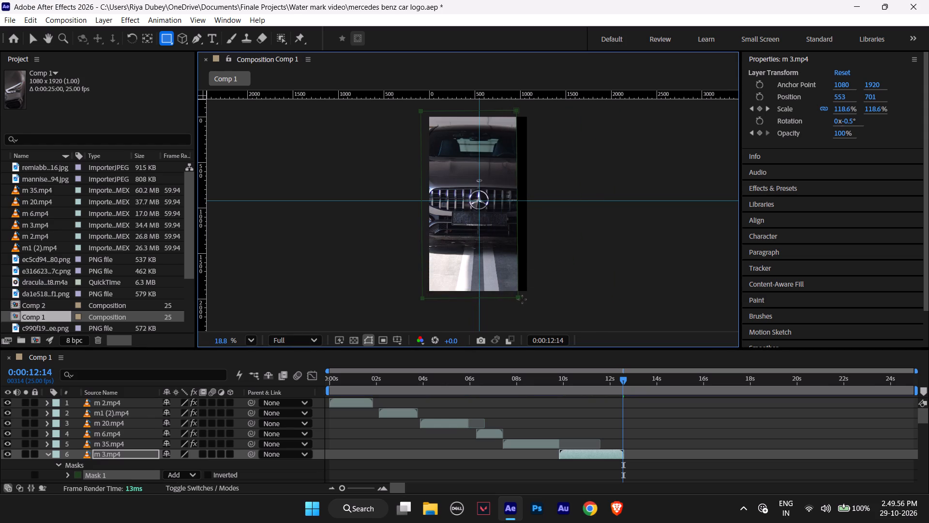
drag(522, 299, 533, 300)
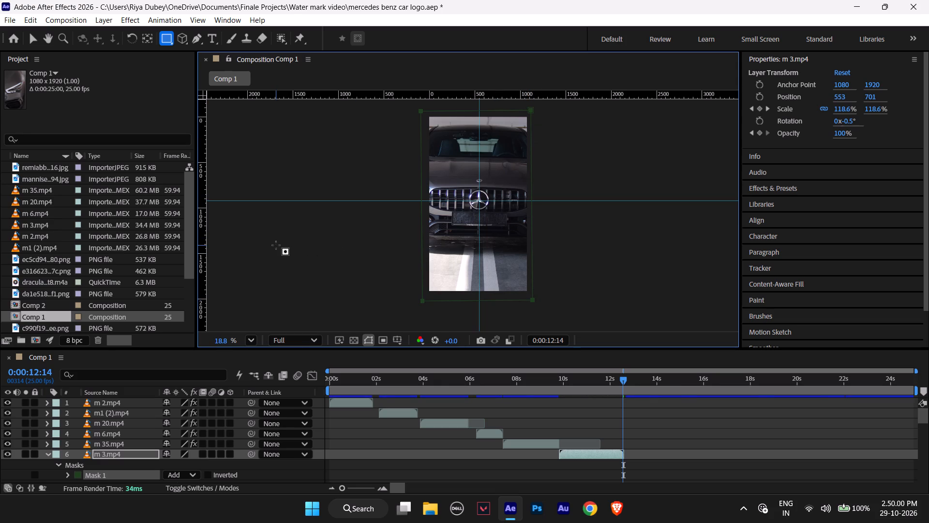
Examine the transform and mask properties of the m 3.mp4 layer, including Mask 1's path, feather, opacity and expansion.
scroll(92, 410, down, 2)
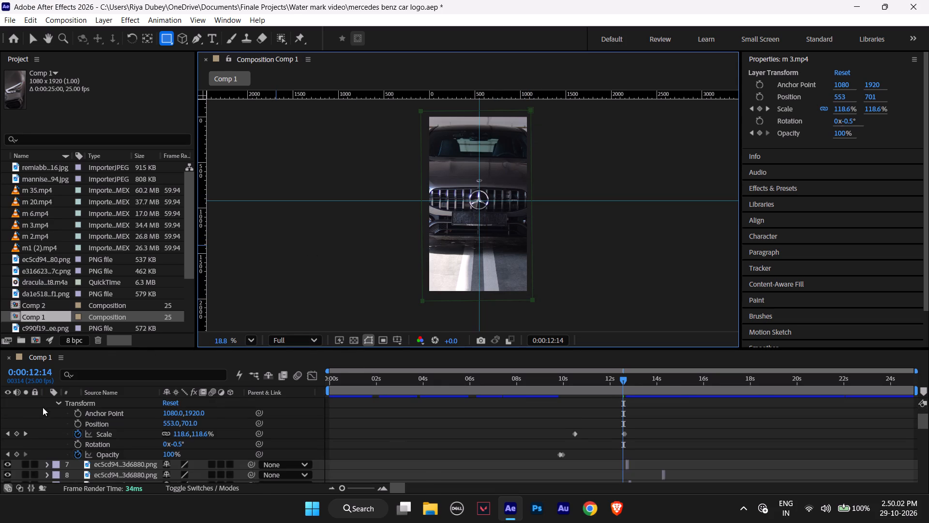
scroll(52, 413, up, 1)
click(57, 444)
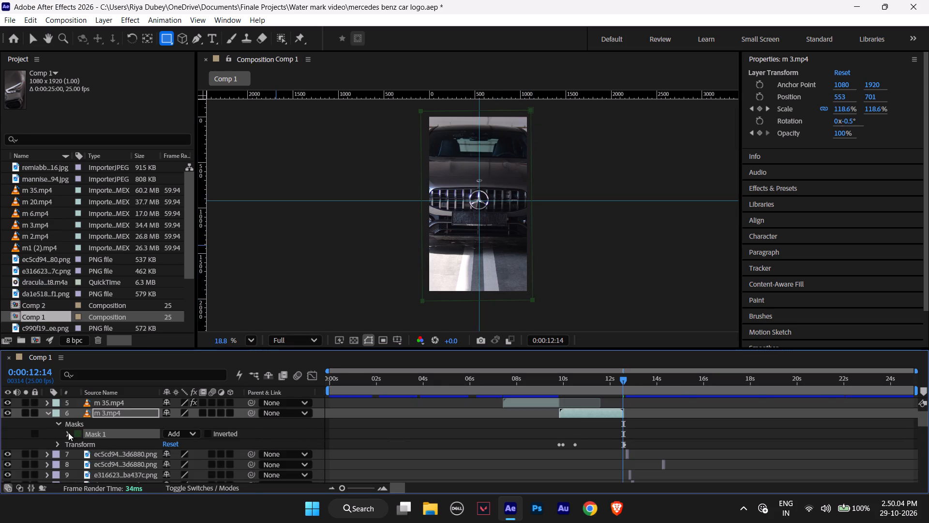
click(68, 432)
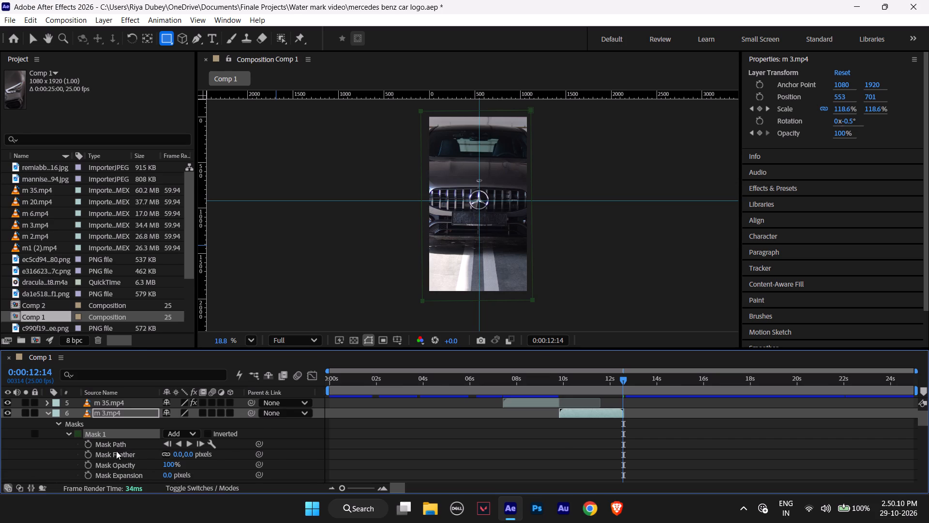
scroll(116, 451, down, 1)
scroll(117, 447, up, 1)
click(70, 431)
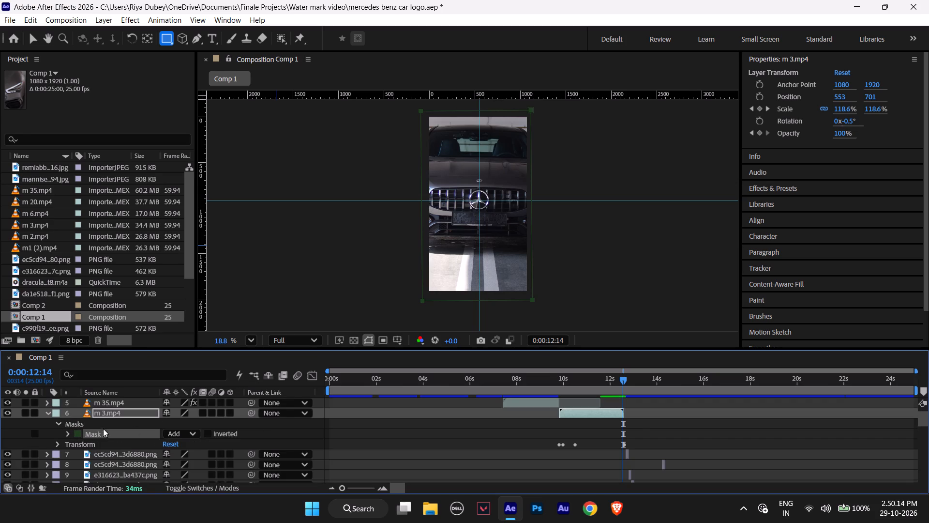
Unlink the scale proportions of the m 3.mp4 layer.
click(823, 106)
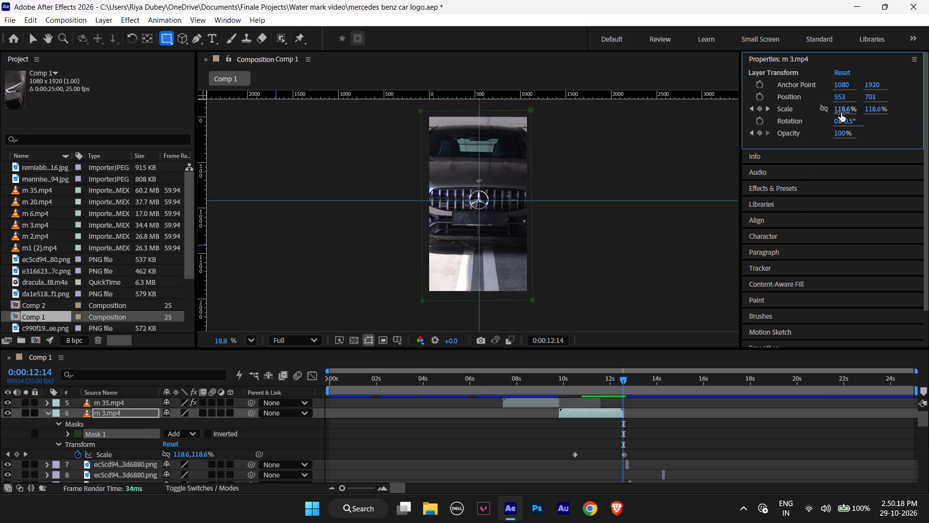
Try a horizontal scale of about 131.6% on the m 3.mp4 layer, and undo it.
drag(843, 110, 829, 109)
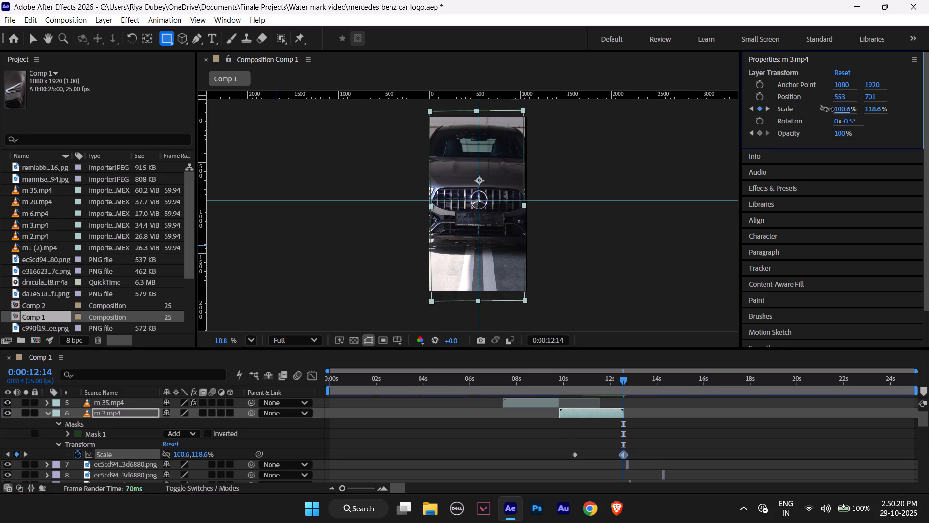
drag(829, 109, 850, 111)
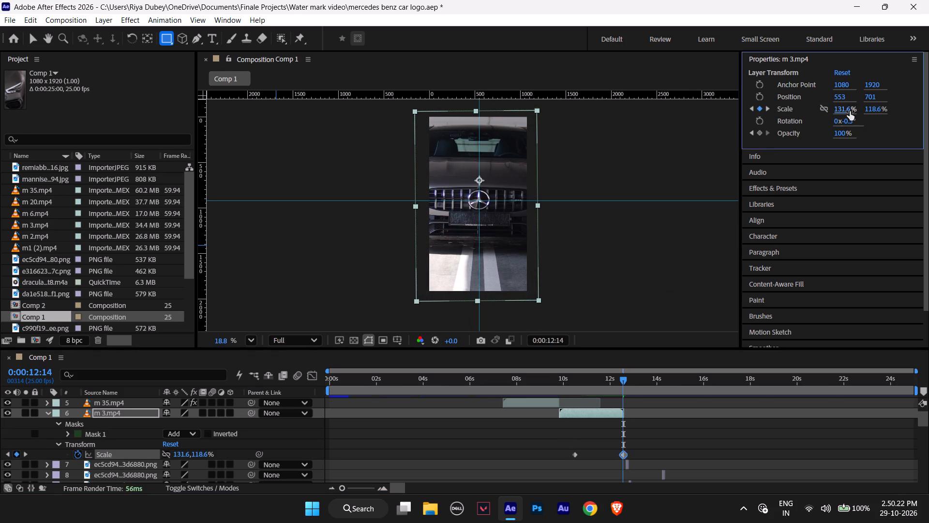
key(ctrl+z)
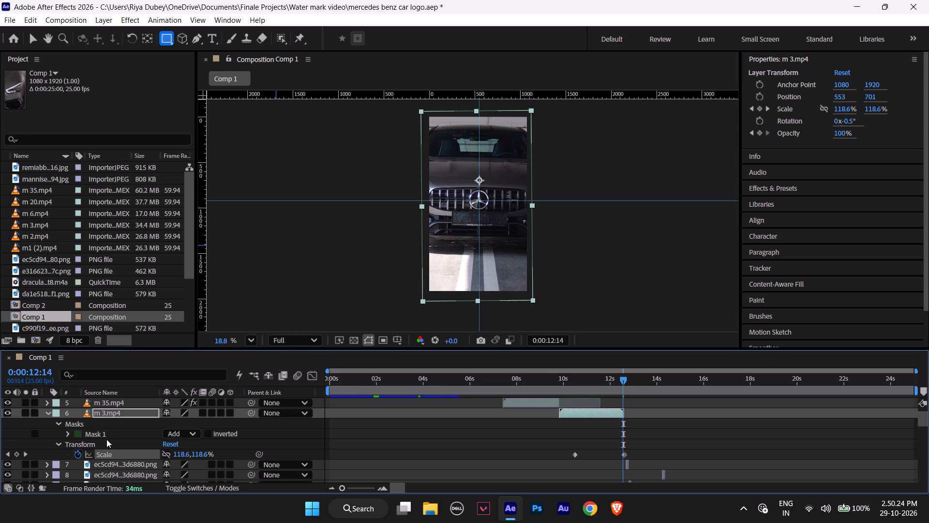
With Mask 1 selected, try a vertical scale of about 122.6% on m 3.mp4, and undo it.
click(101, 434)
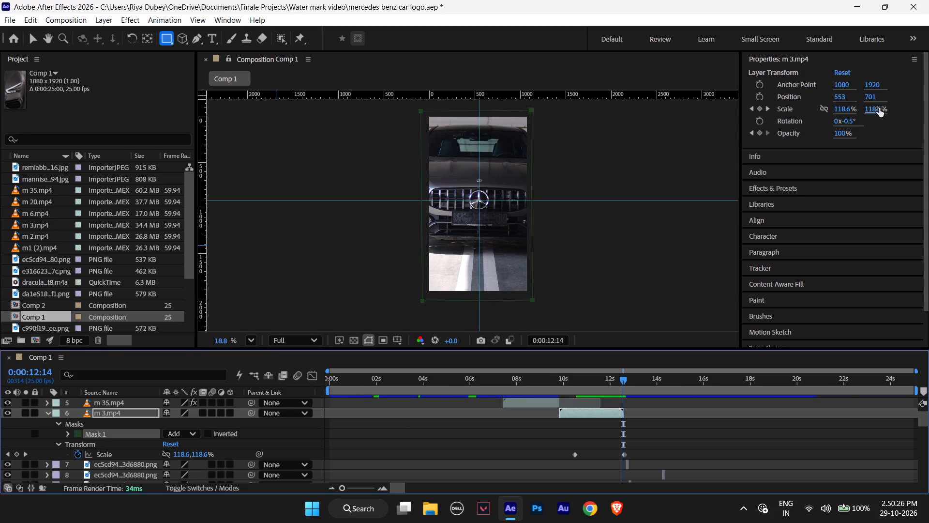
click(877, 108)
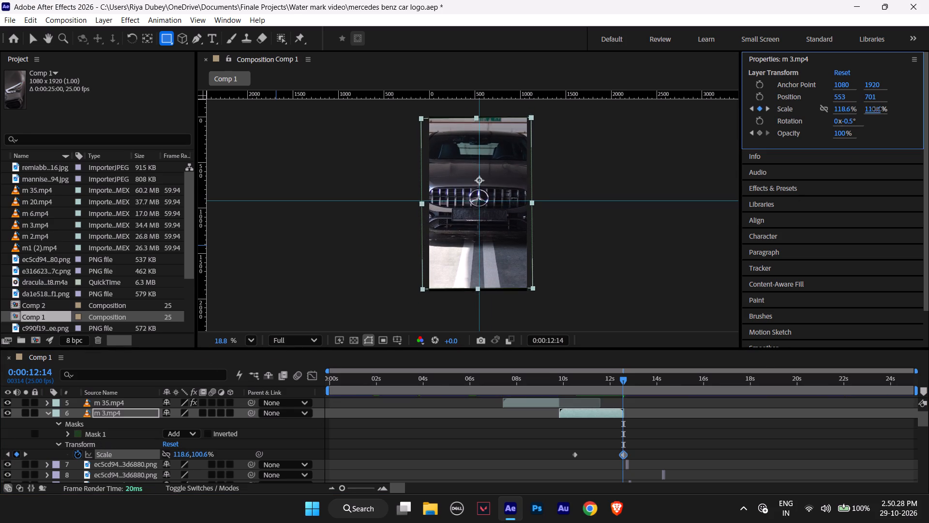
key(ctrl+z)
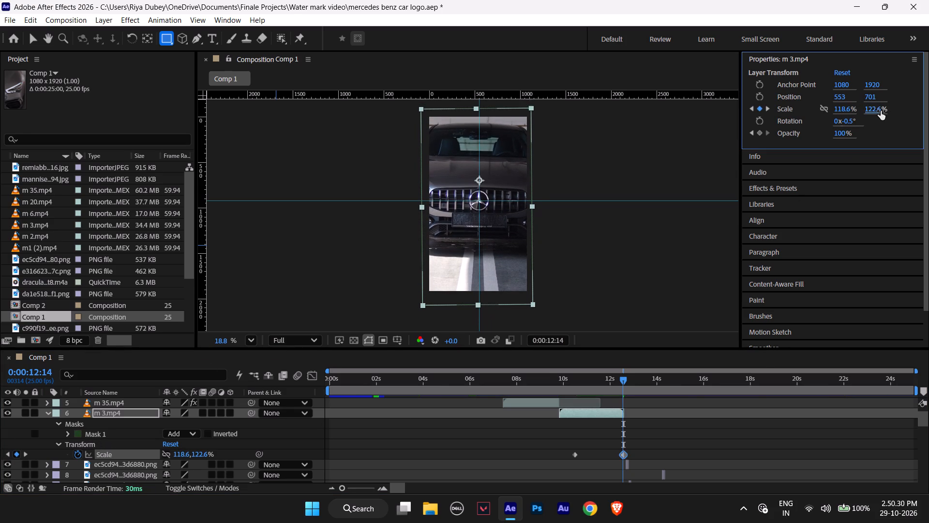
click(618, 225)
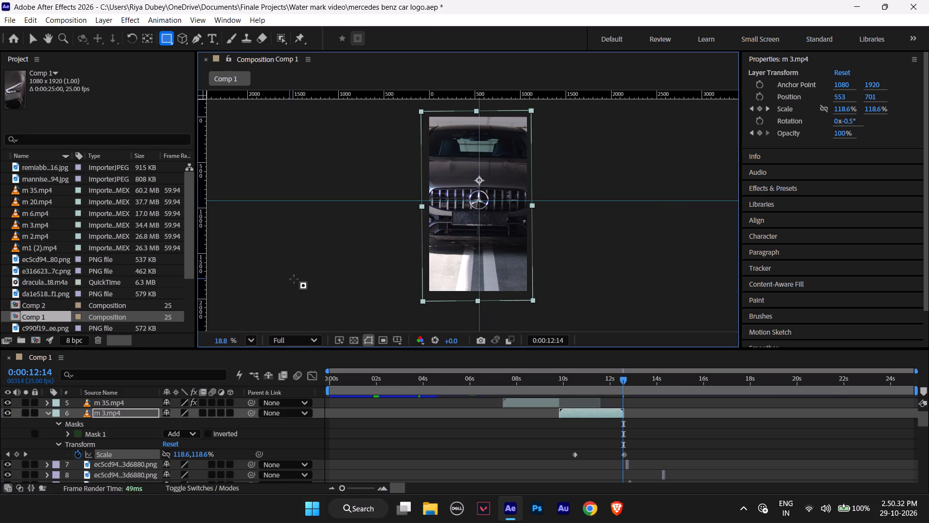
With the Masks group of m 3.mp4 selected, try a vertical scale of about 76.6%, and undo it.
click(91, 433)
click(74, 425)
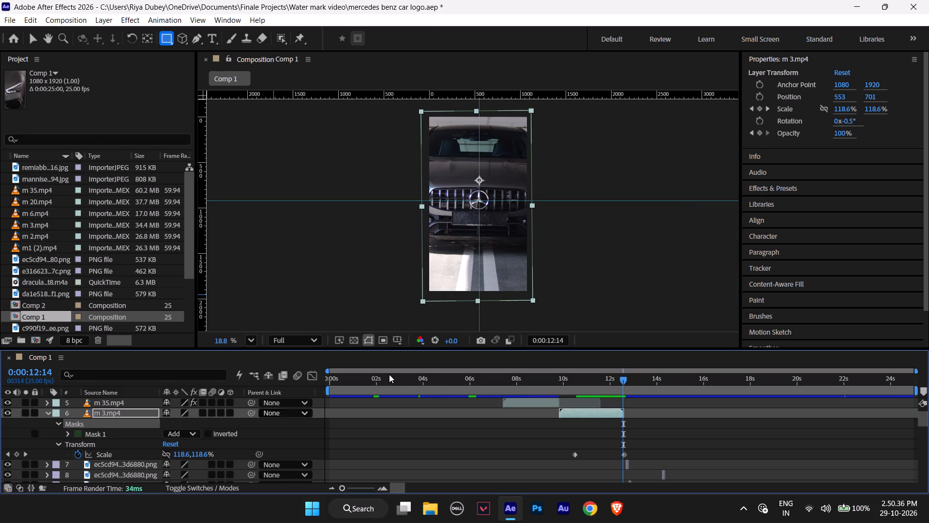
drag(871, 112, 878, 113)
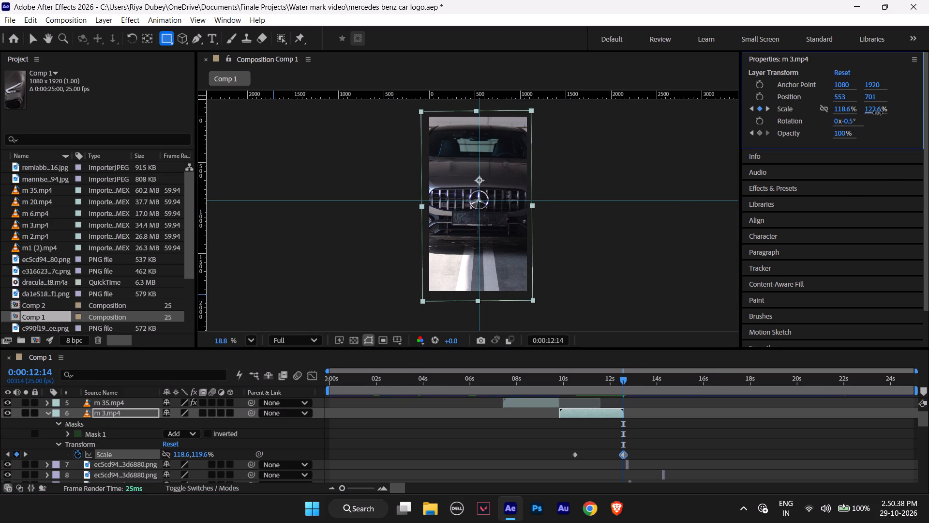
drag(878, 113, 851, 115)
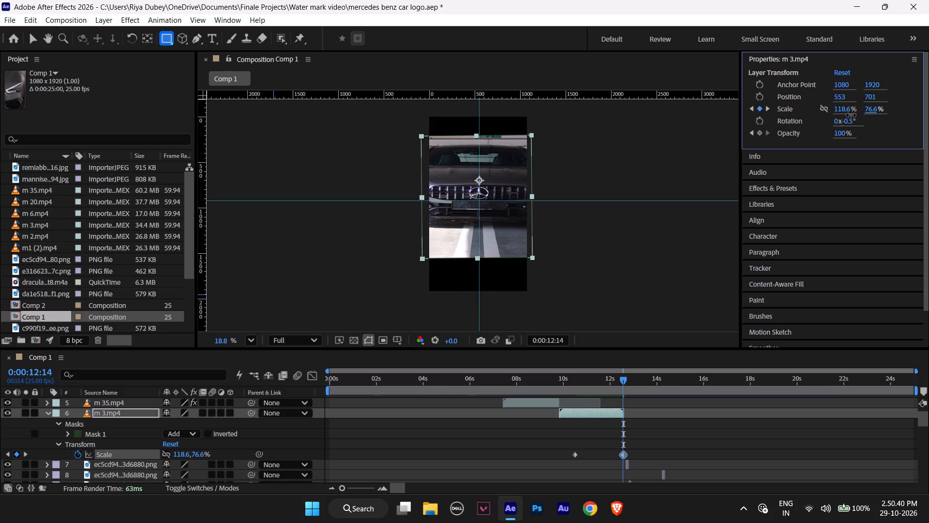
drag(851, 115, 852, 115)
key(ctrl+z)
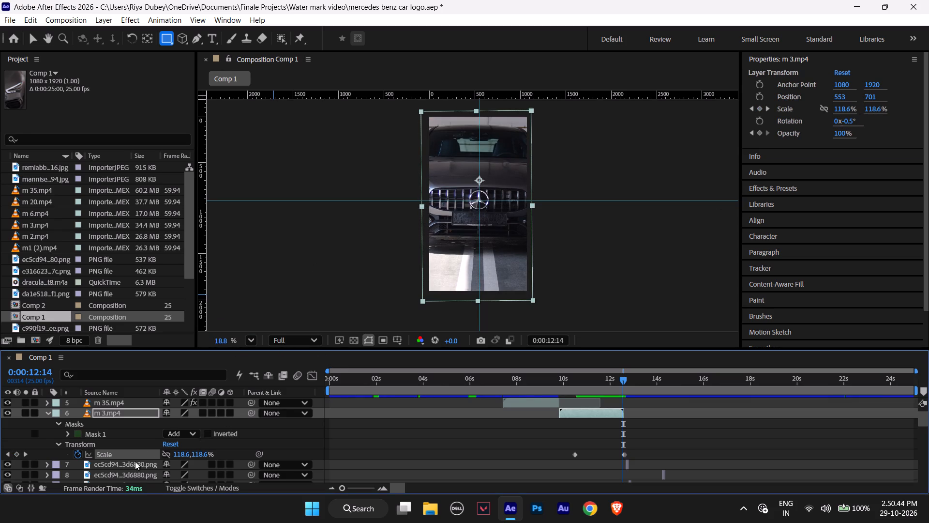
Move the playhead to 0:00:09:23, near the start of the m 3.mp4 clip, and switch to the Selection tool.
drag(623, 379, 616, 379)
drag(616, 379, 559, 380)
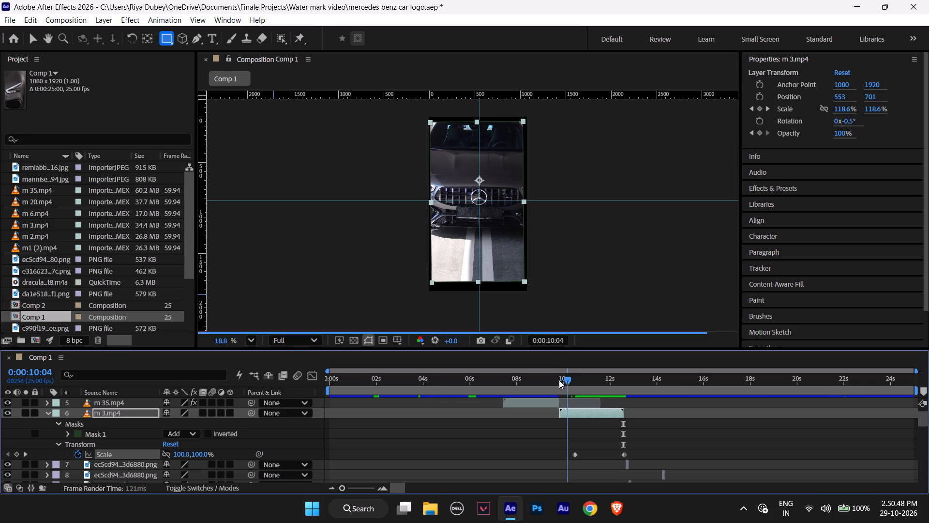
drag(559, 380, 558, 379)
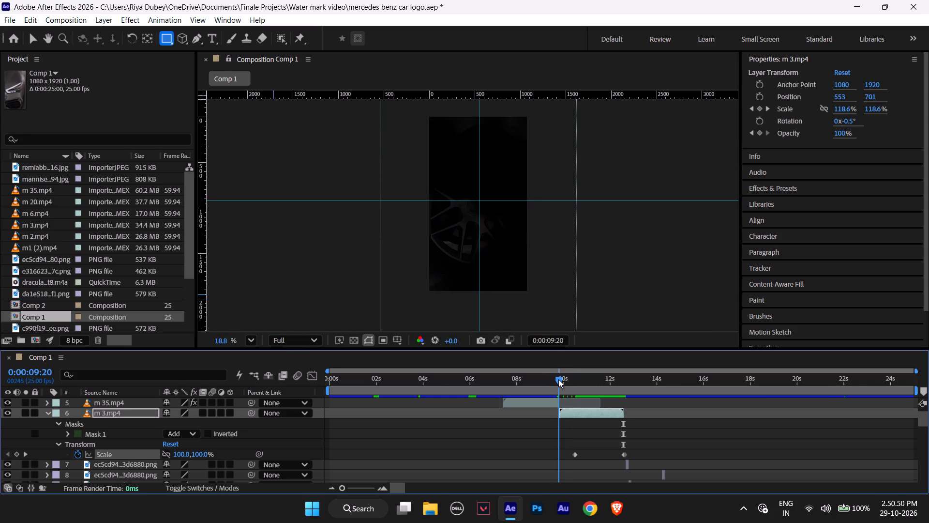
drag(558, 379, 562, 379)
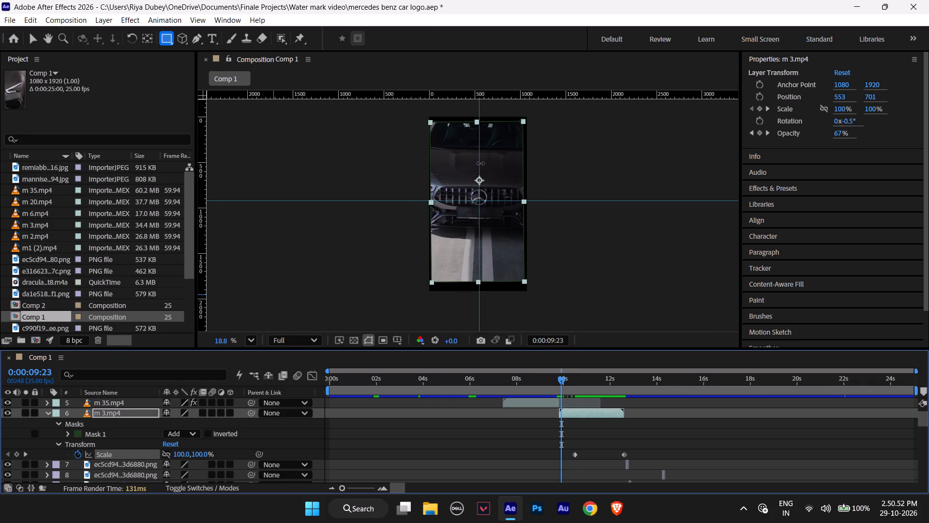
click(30, 38)
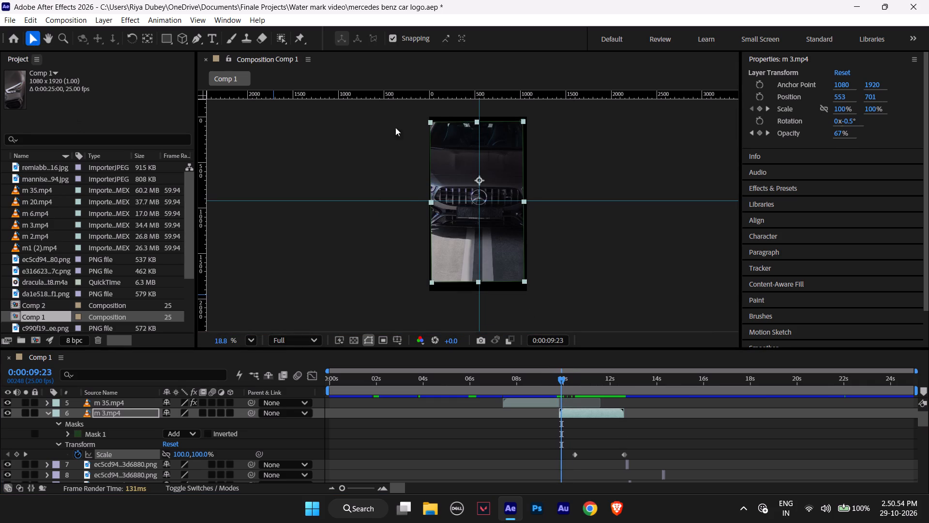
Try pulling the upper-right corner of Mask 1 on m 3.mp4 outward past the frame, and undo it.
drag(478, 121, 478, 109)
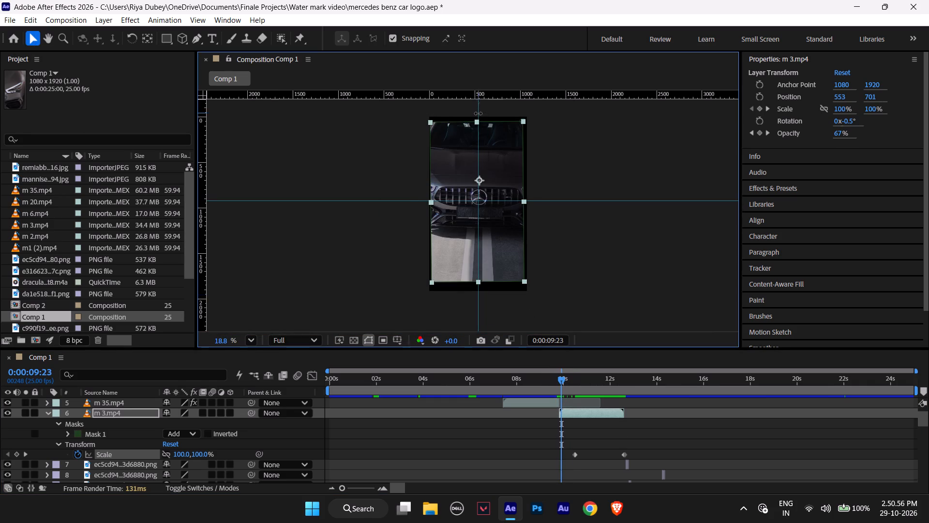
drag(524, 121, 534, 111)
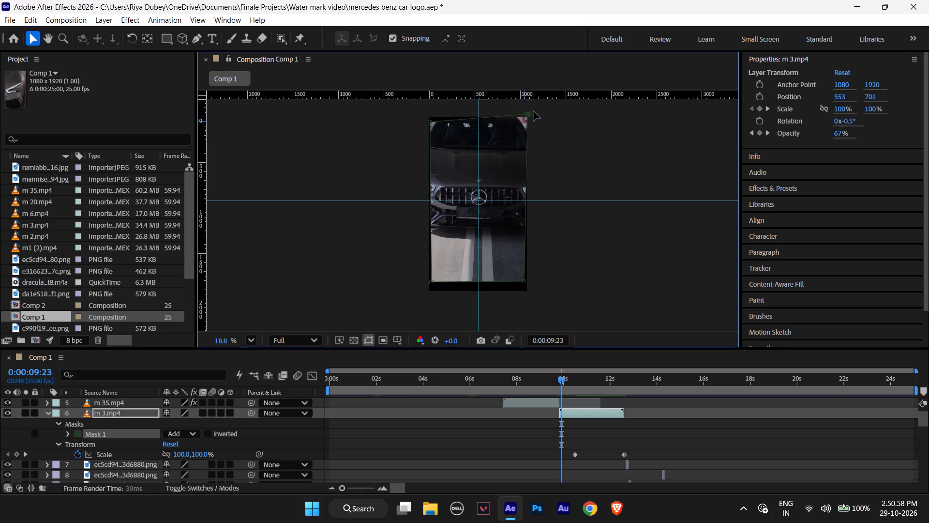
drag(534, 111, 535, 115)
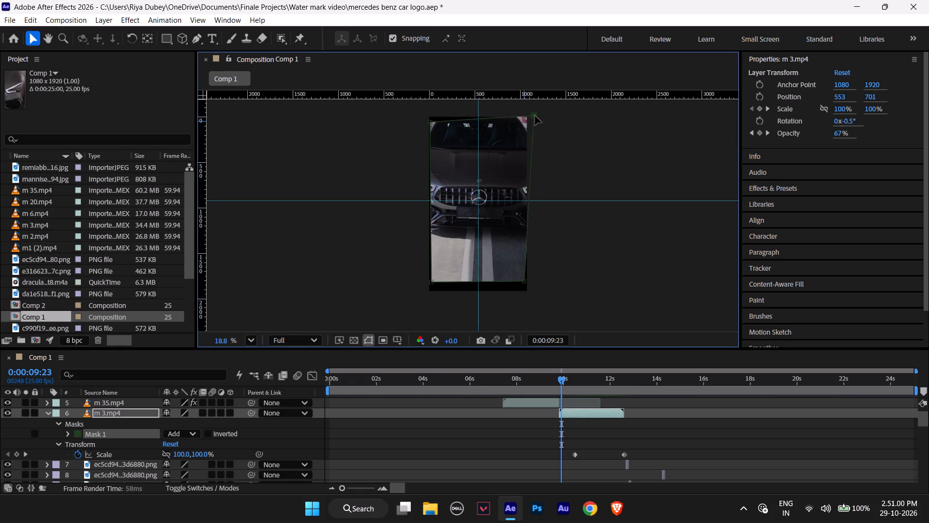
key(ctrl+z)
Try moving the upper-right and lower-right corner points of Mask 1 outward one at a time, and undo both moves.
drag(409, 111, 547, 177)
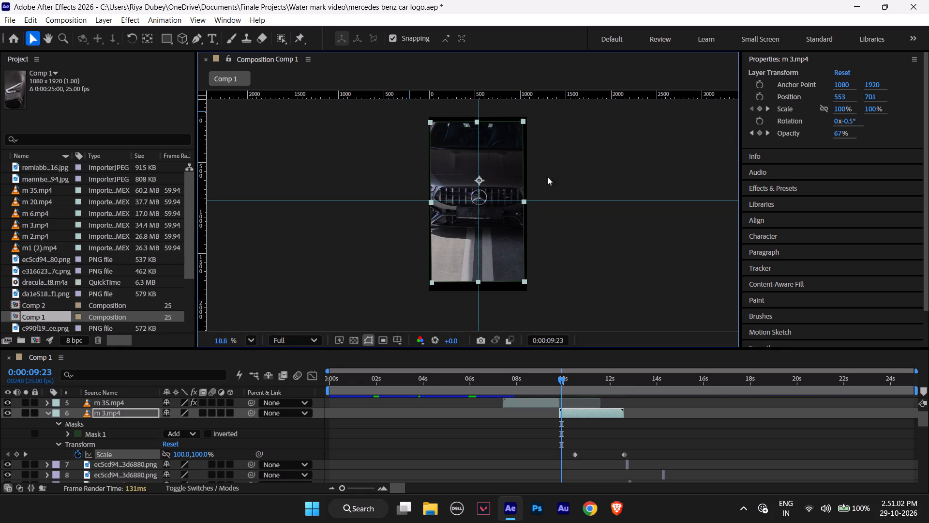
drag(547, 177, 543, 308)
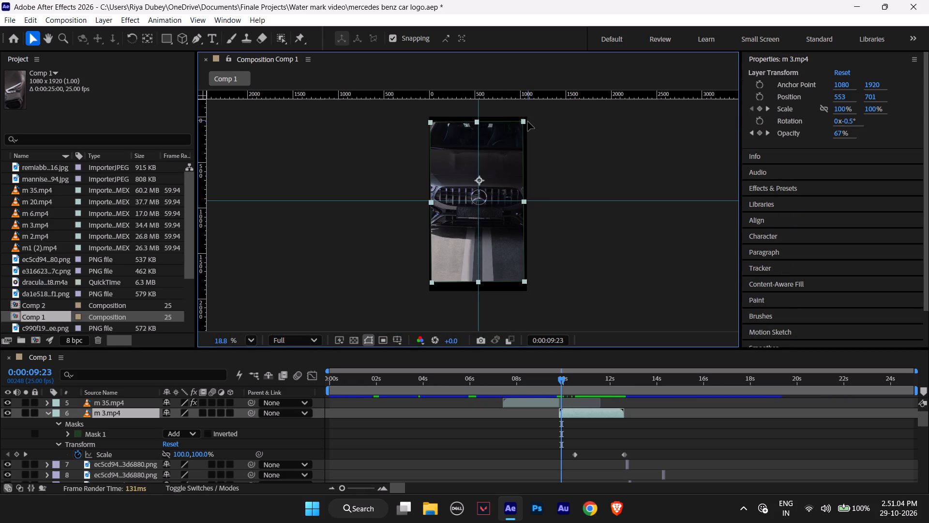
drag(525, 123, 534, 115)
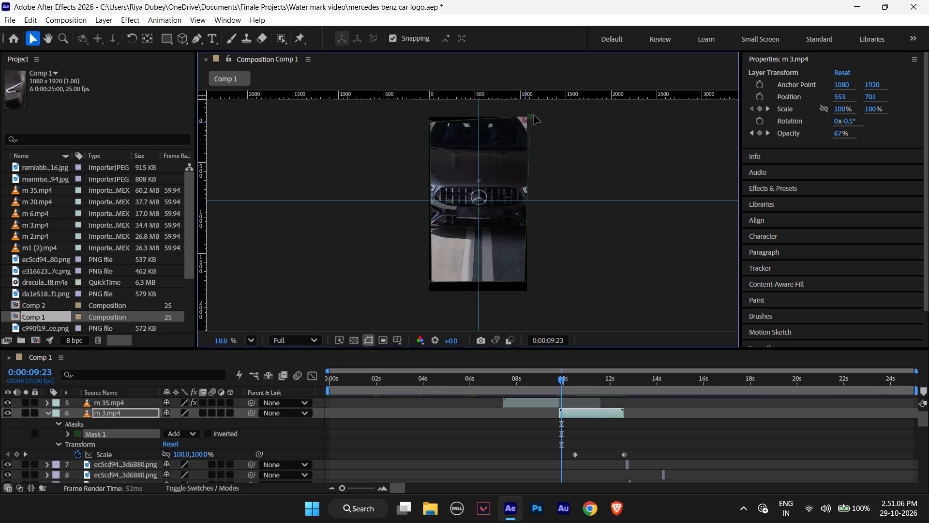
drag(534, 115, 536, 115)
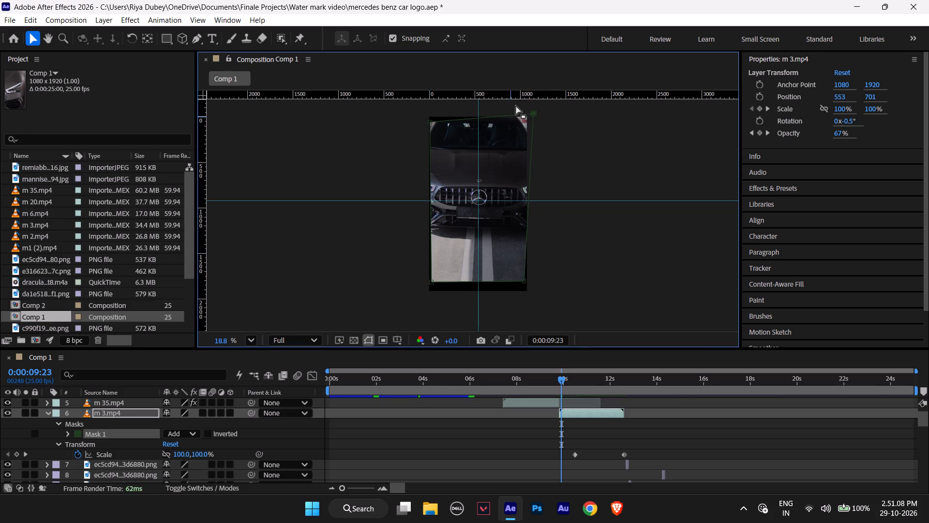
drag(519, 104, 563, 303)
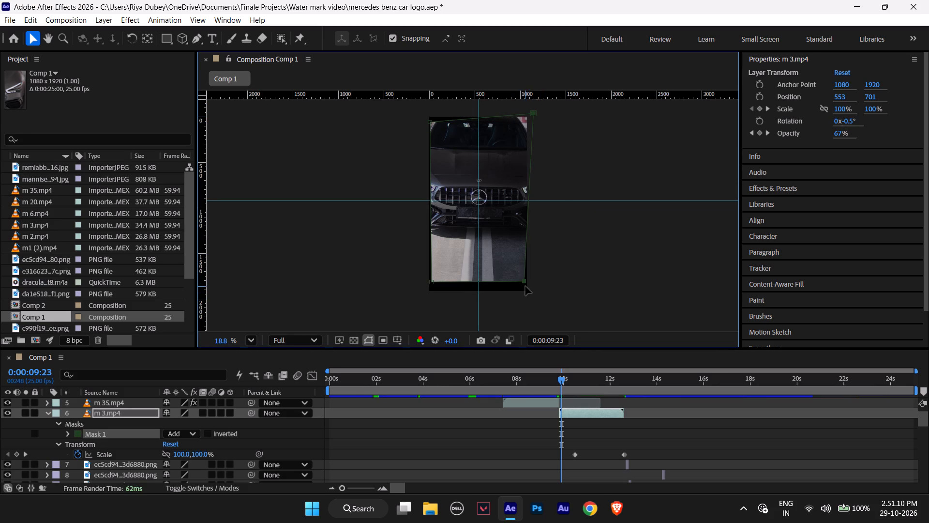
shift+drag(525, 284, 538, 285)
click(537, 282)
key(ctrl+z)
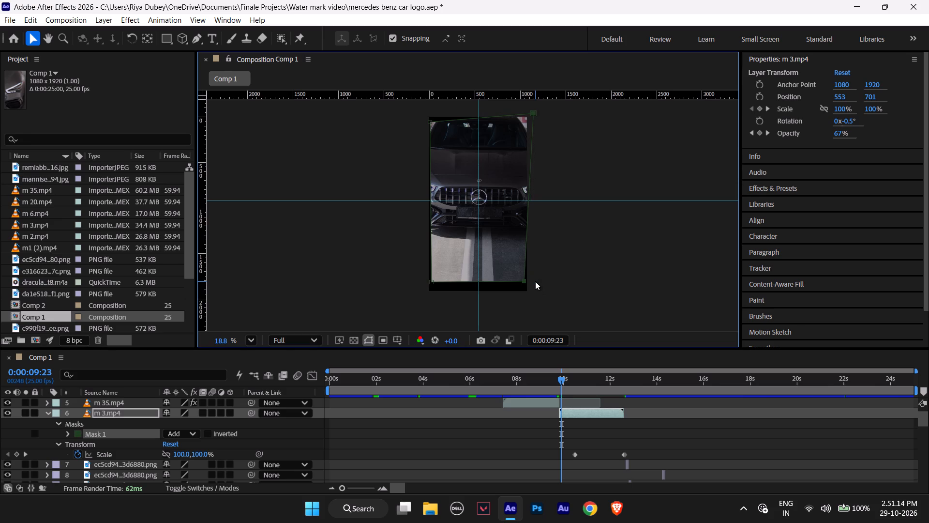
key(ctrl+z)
Select both right-hand points of Mask 1 on m 3.mp4 and move that edge outward beyond the composition frame.
drag(500, 107, 541, 225)
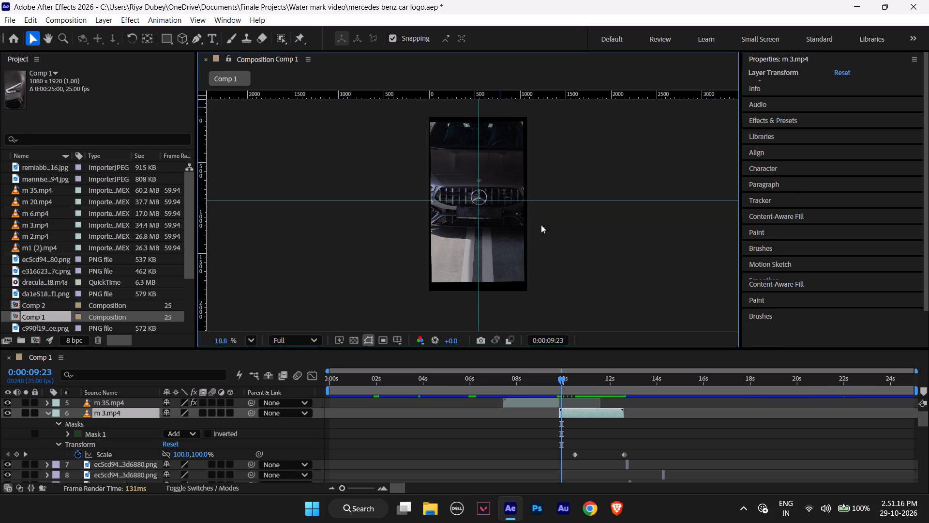
drag(541, 225, 562, 298)
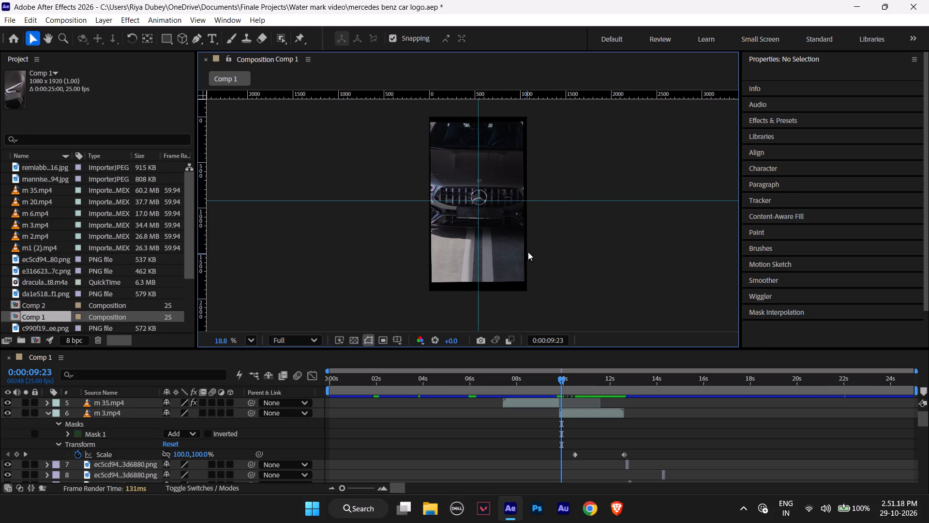
drag(511, 108, 512, 108)
drag(512, 108, 583, 330)
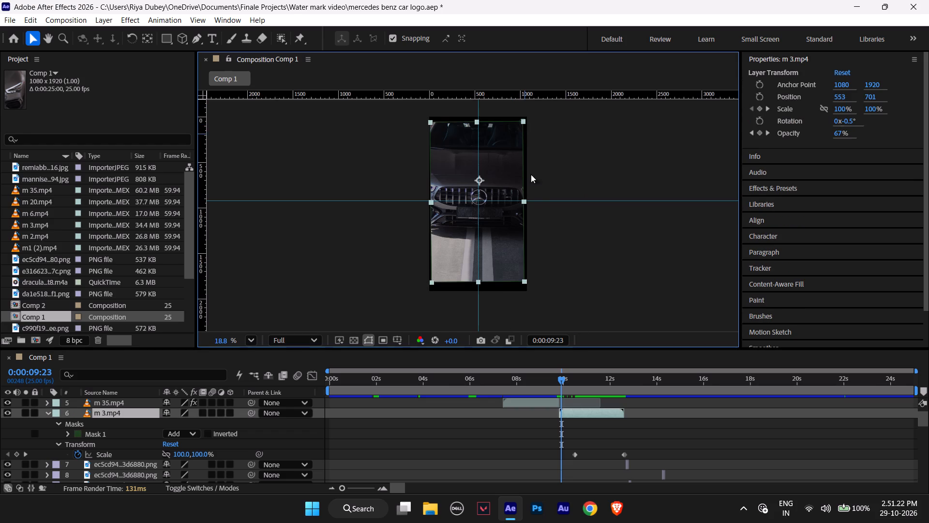
drag(525, 205, 527, 205)
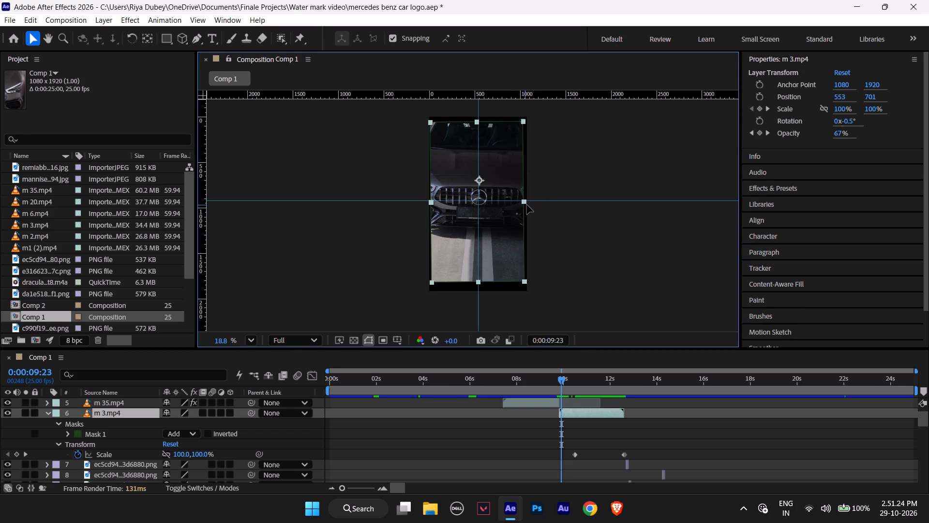
drag(527, 205, 538, 205)
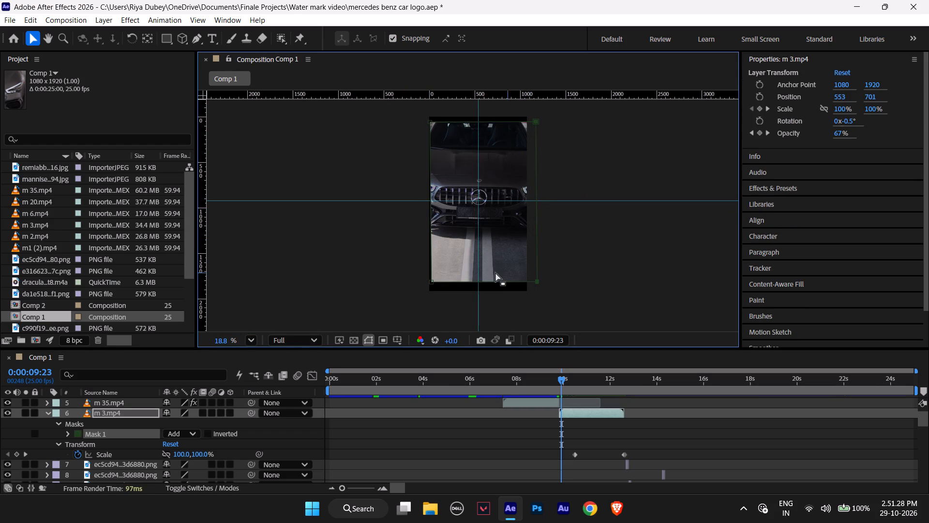
click(539, 283)
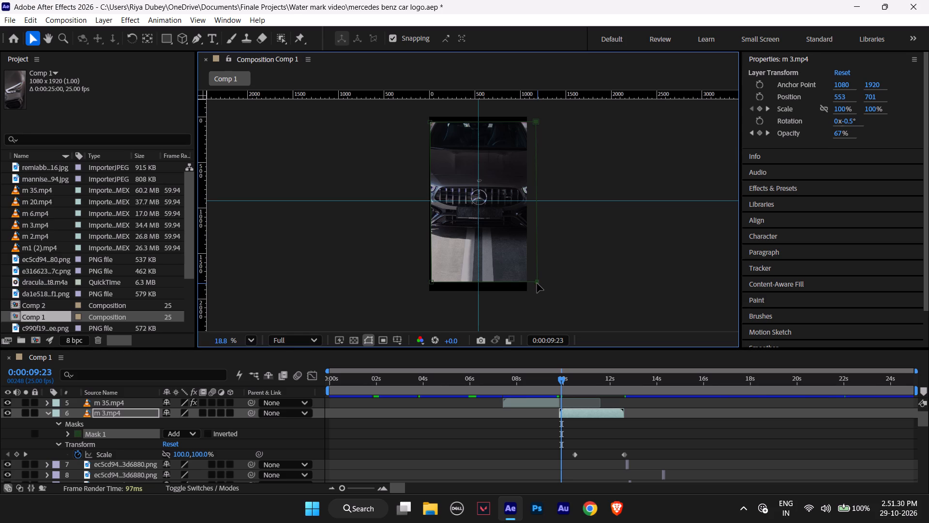
Select both left-hand points of Mask 1 and move that edge outward beyond the composition frame.
drag(401, 114, 454, 294)
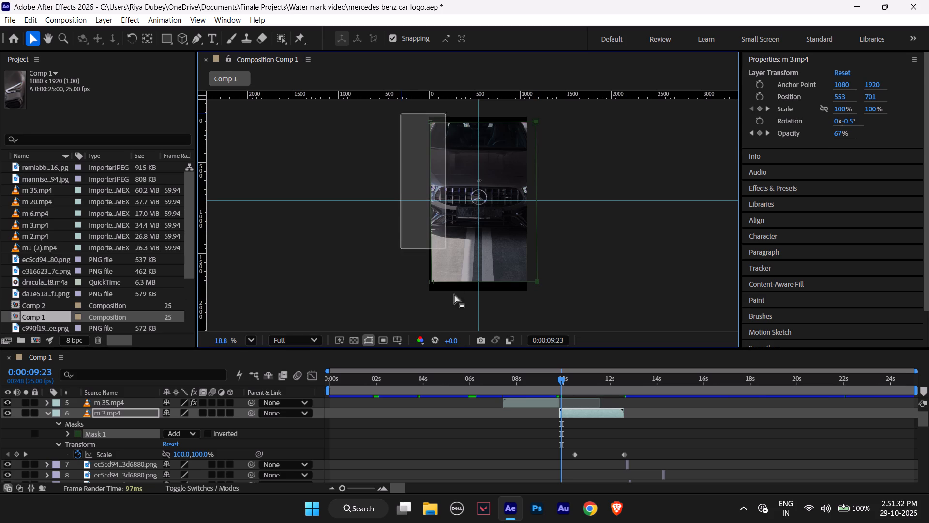
drag(454, 294, 454, 308)
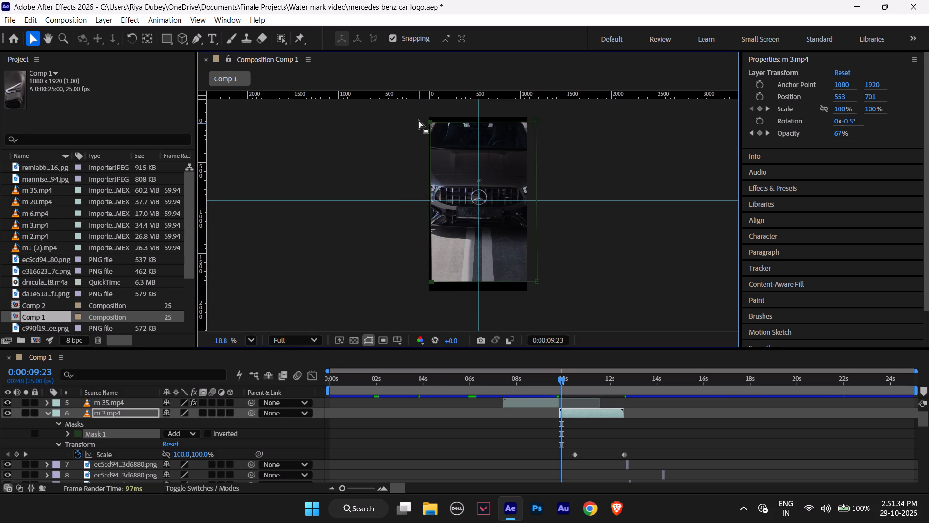
drag(418, 115, 436, 303)
drag(433, 283, 426, 287)
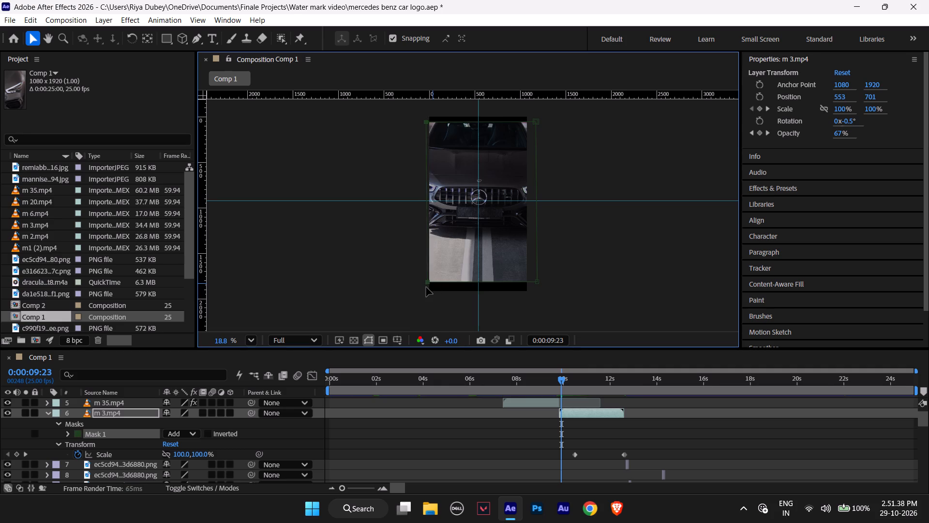
drag(426, 287, 417, 282)
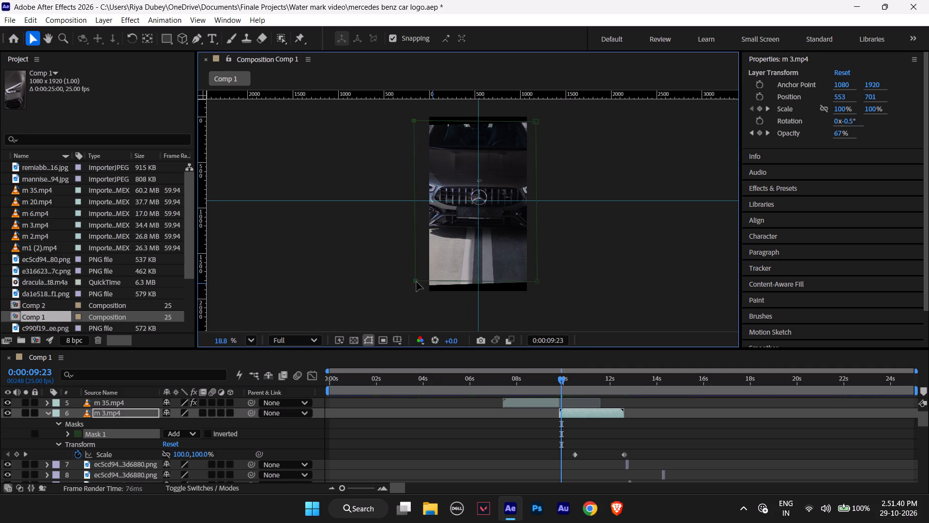
drag(417, 282, 422, 285)
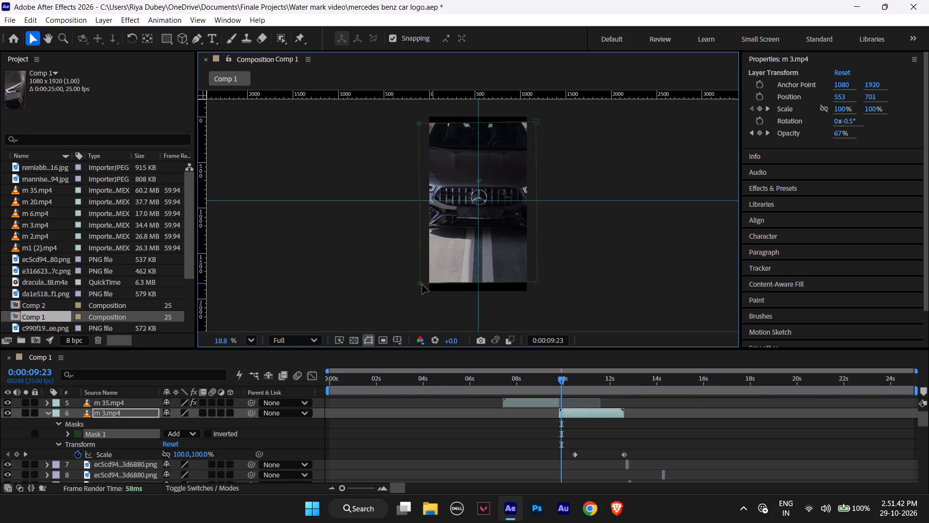
drag(422, 285, 421, 284)
Select both top points of Mask 1 and raise that edge slightly above the composition frame.
drag(408, 113, 559, 128)
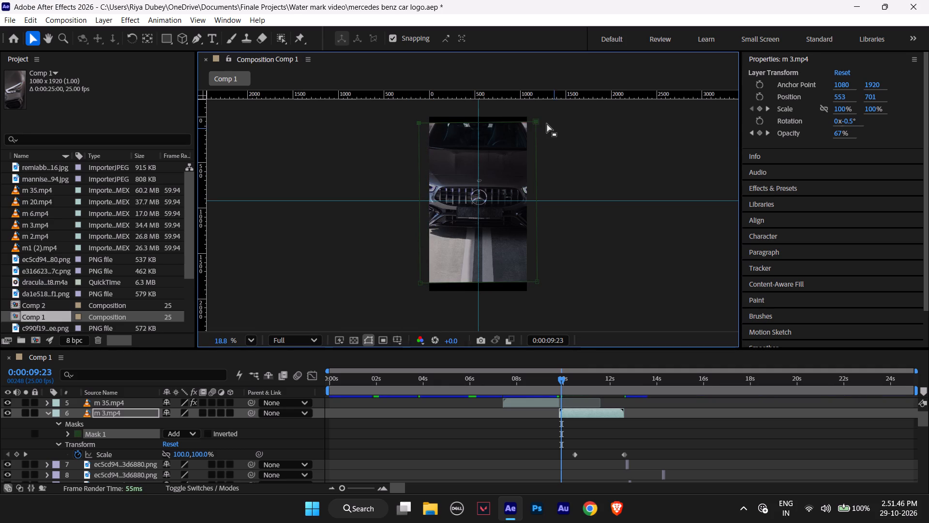
drag(537, 123, 534, 117)
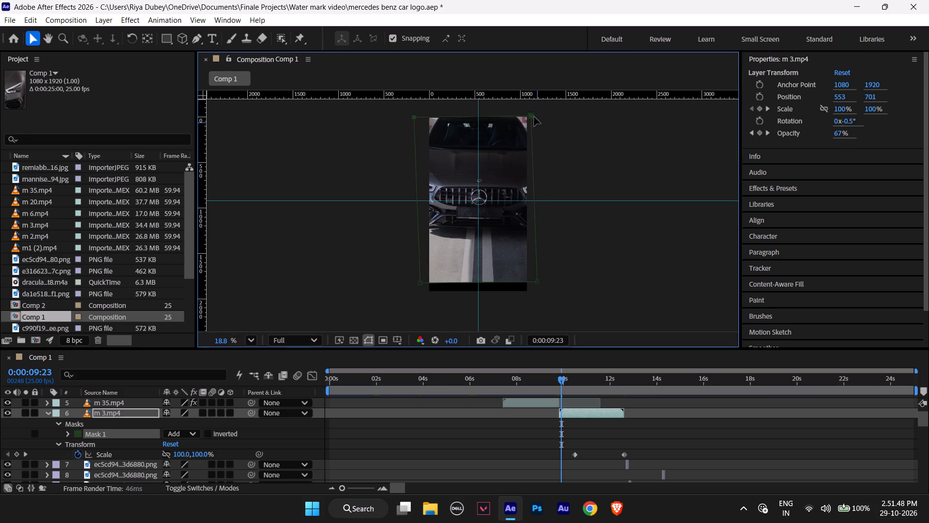
drag(534, 117, 535, 110)
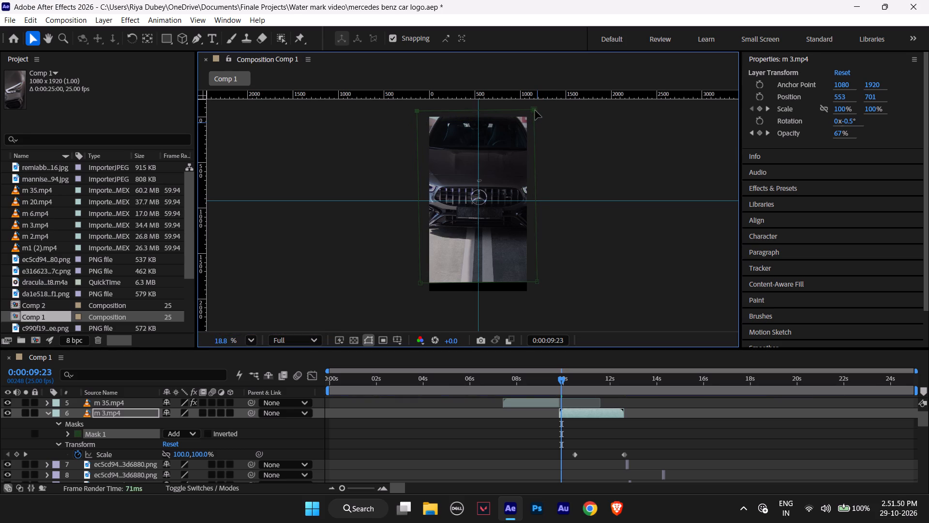
drag(535, 110, 536, 110)
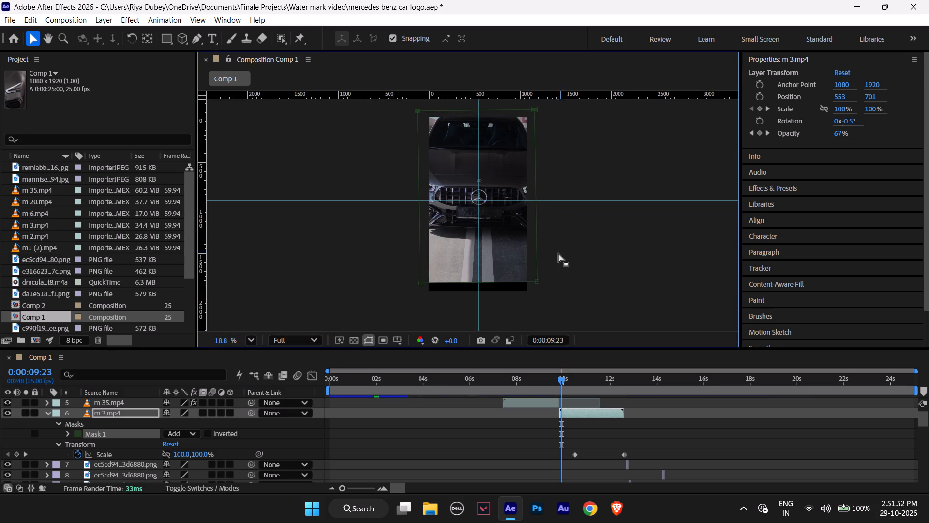
Select both bottom points of Mask 1, lower that edge below the composition frame, and deselect the mask points.
drag(405, 282, 543, 297)
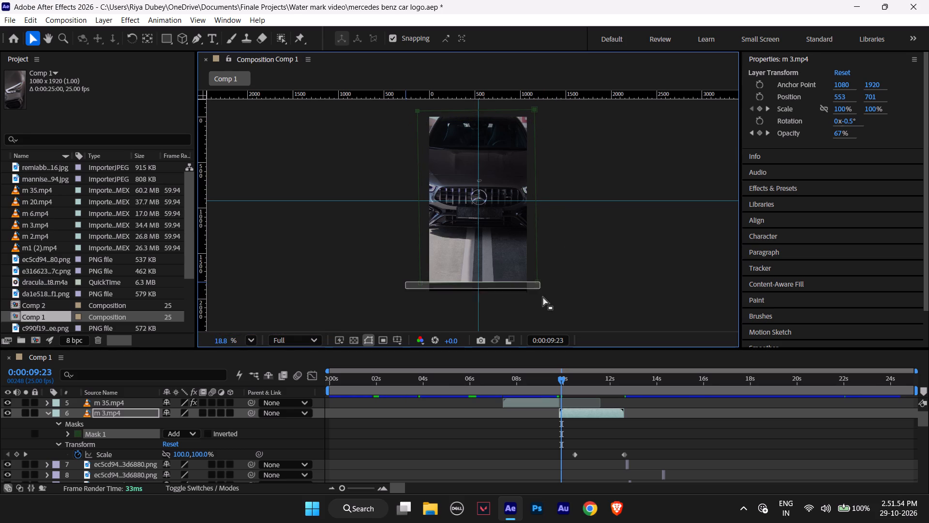
drag(543, 297, 551, 302)
drag(539, 283, 539, 295)
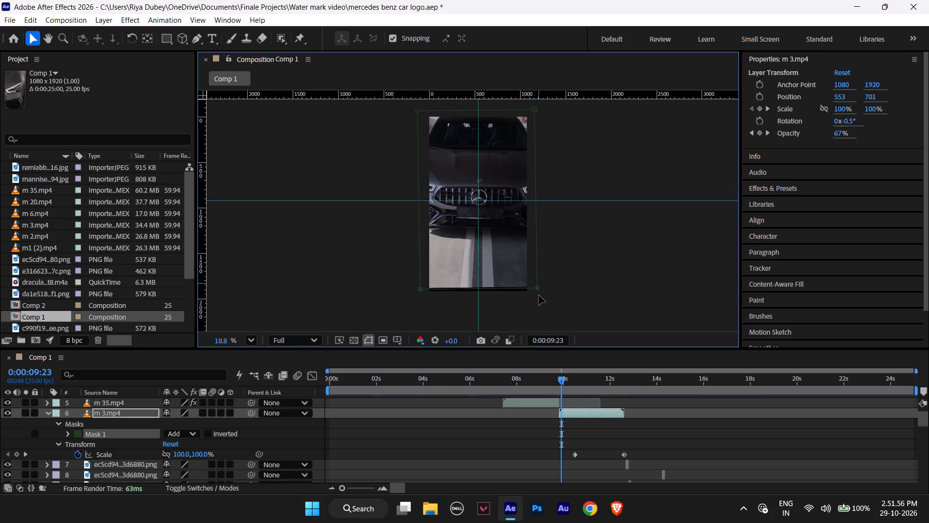
drag(539, 295, 537, 304)
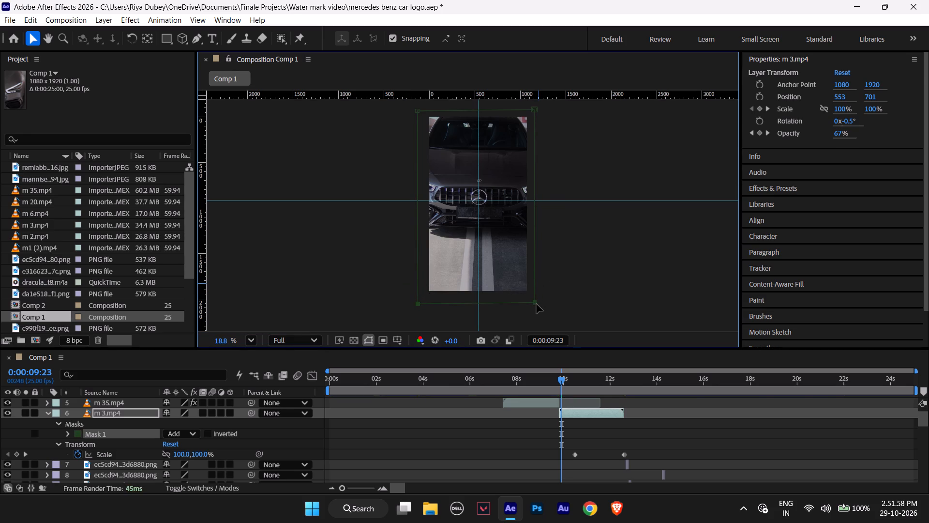
drag(537, 304, 536, 304)
click(573, 253)
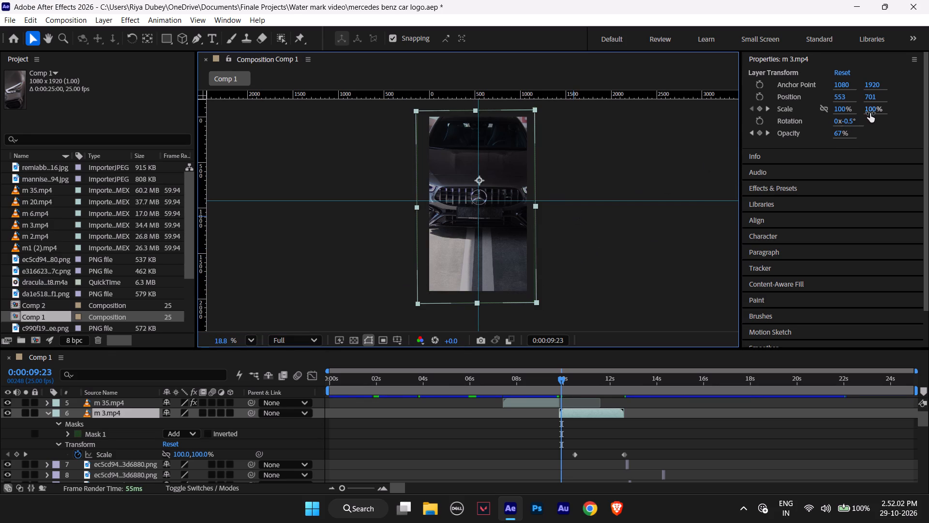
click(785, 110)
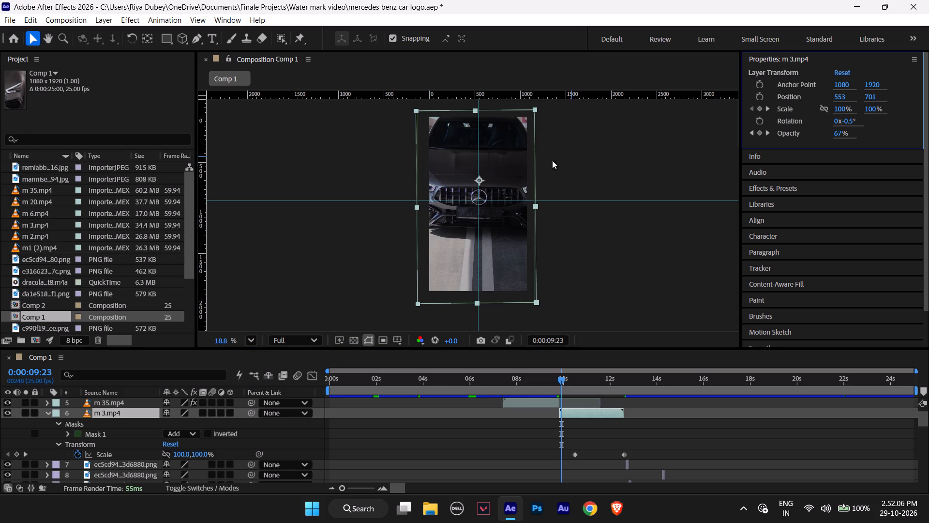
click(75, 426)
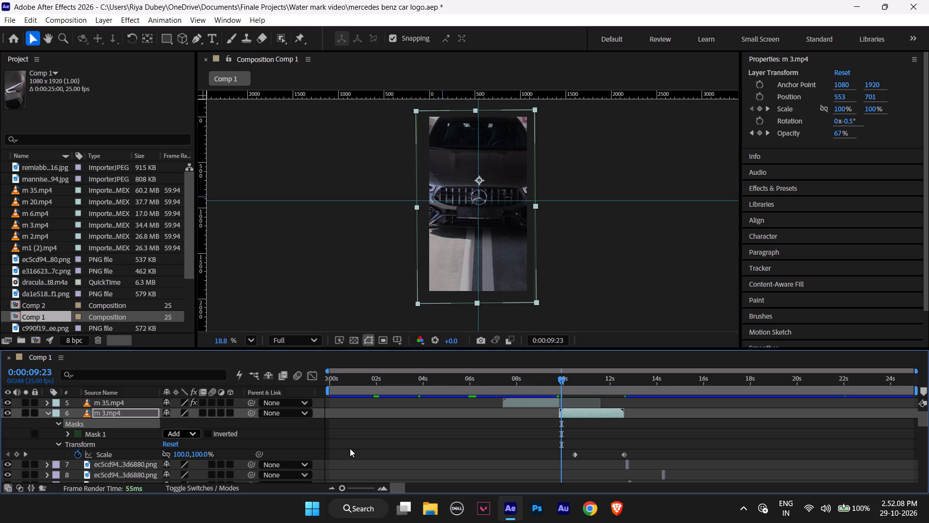
Open the Windows Bluetooth device list, connect the Nirvana Ion headphones, and return to the composition.
click(827, 519)
click(826, 291)
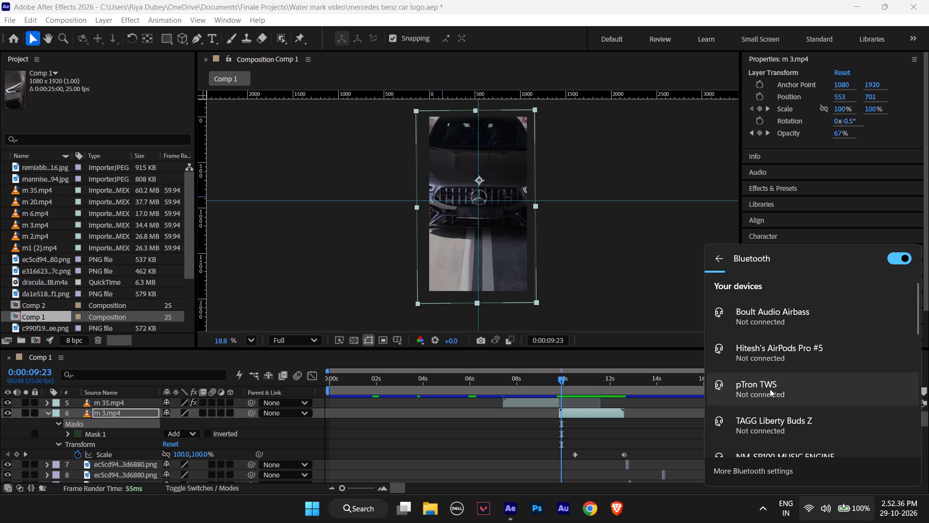
scroll(769, 408, down, 3)
scroll(769, 408, up, 1)
scroll(769, 411, down, 5)
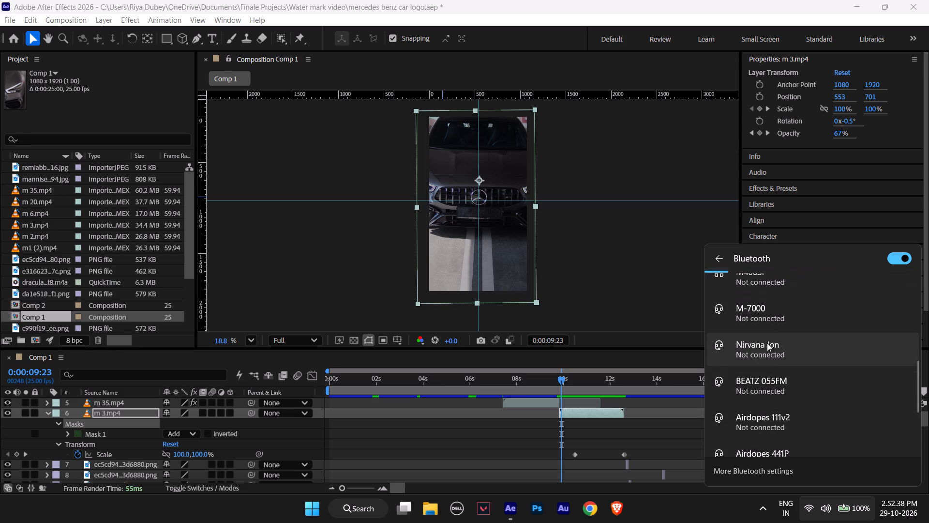
click(772, 356)
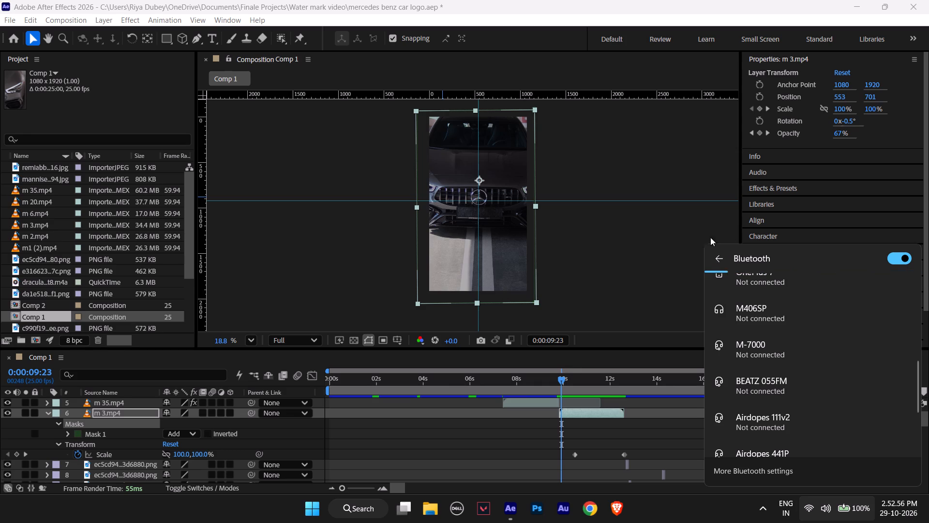
click(667, 170)
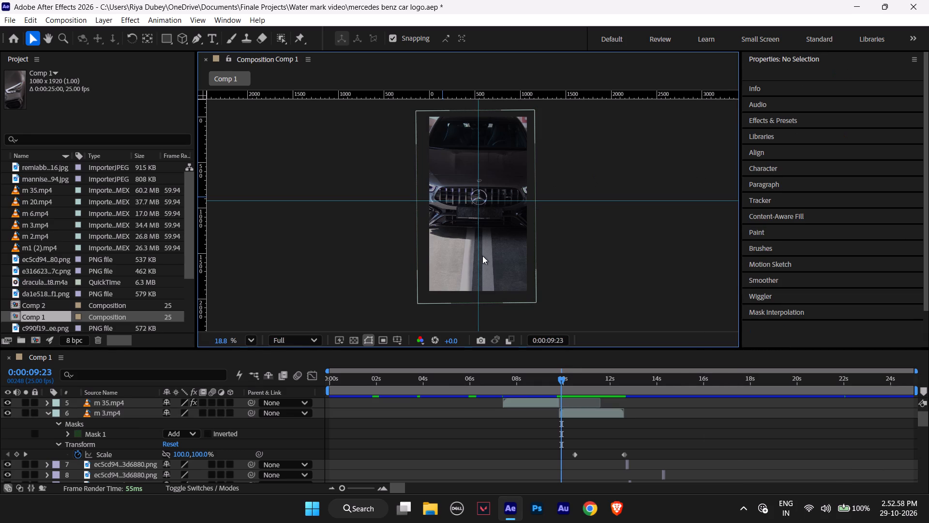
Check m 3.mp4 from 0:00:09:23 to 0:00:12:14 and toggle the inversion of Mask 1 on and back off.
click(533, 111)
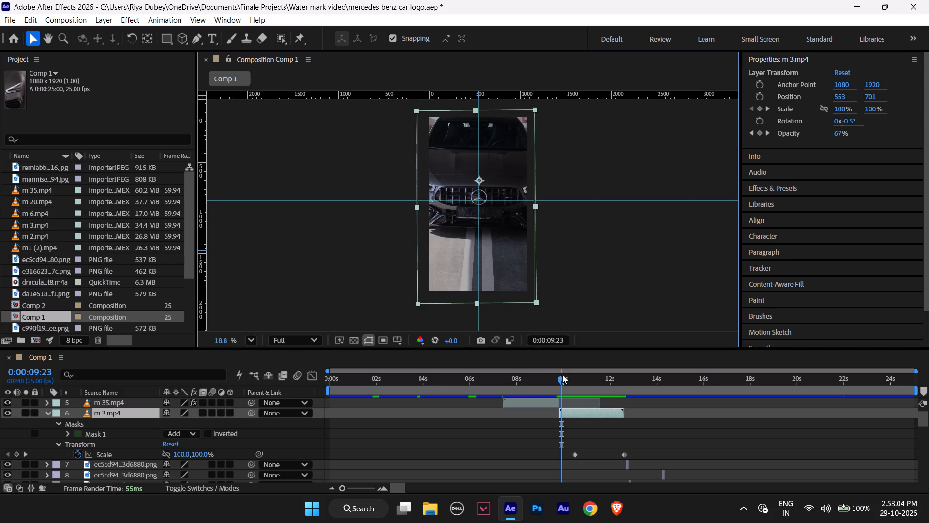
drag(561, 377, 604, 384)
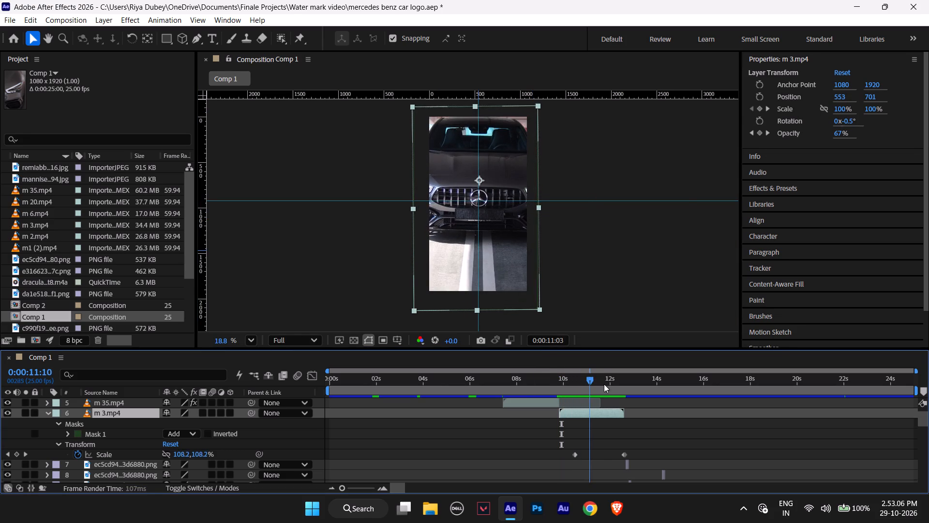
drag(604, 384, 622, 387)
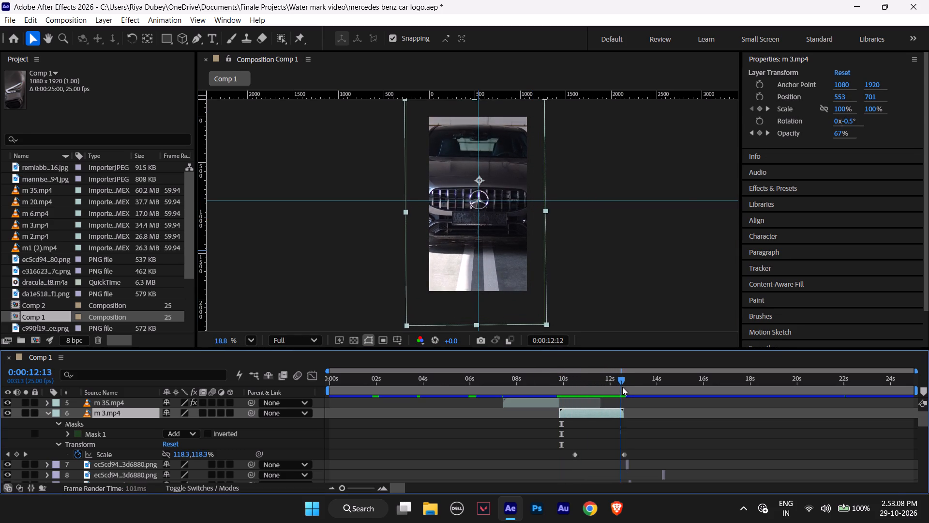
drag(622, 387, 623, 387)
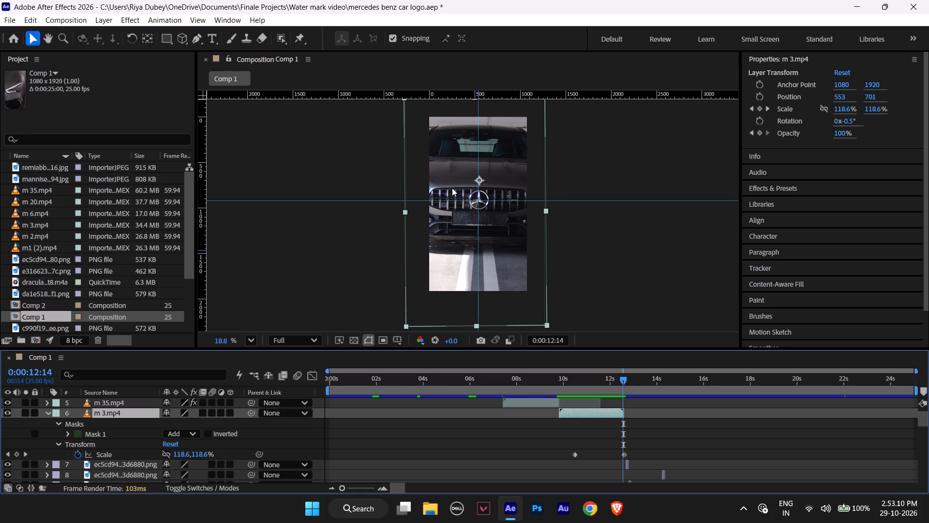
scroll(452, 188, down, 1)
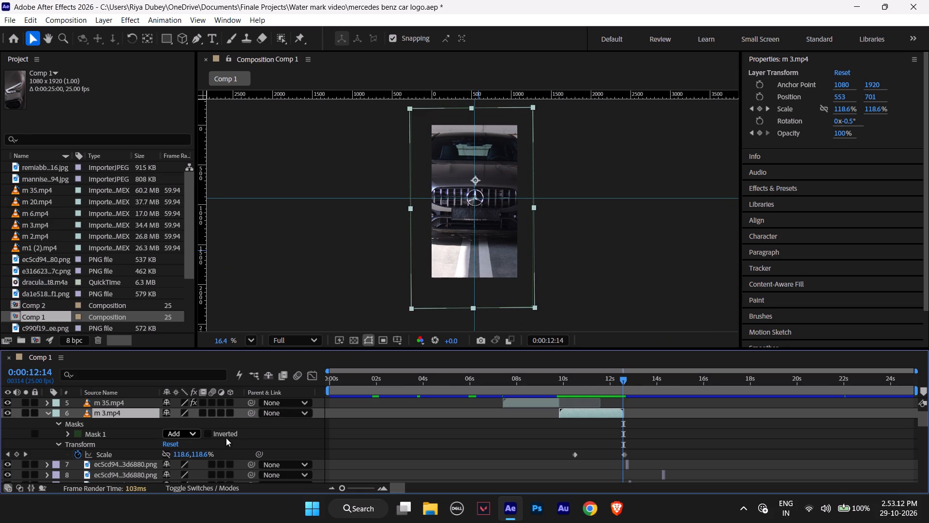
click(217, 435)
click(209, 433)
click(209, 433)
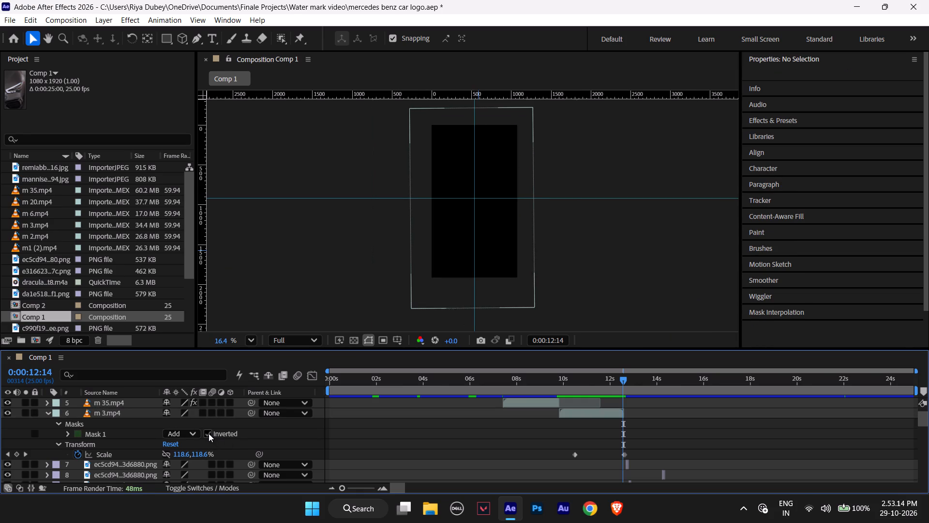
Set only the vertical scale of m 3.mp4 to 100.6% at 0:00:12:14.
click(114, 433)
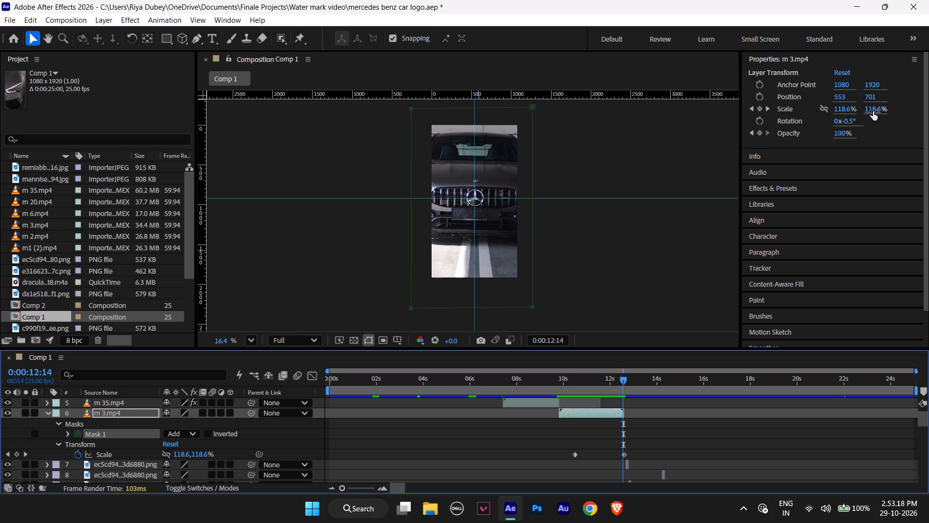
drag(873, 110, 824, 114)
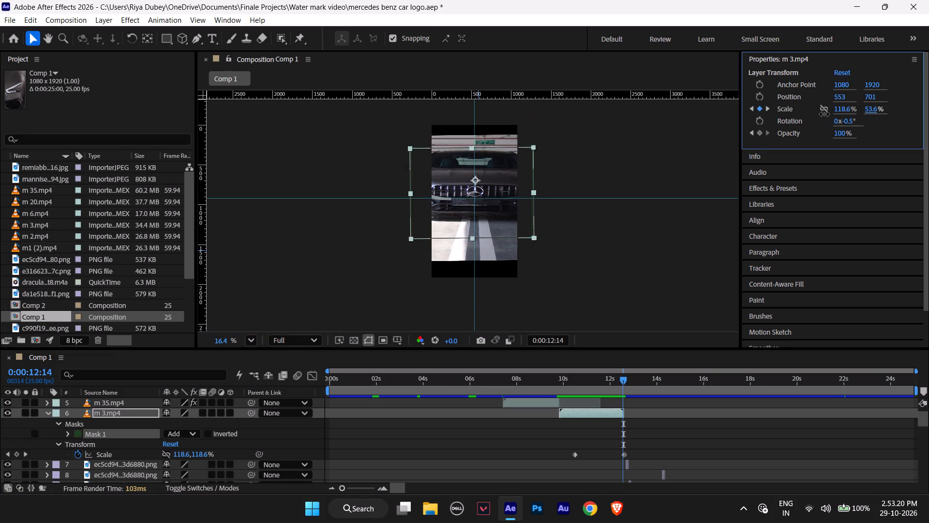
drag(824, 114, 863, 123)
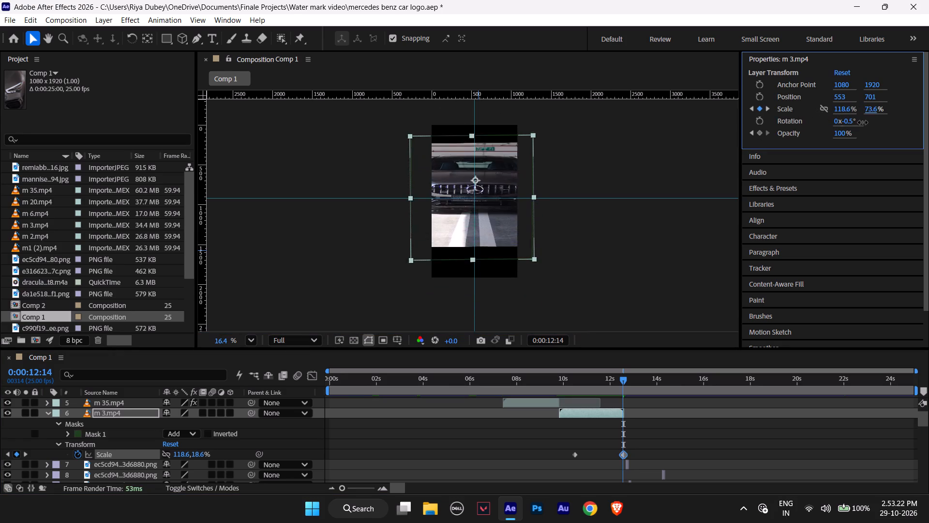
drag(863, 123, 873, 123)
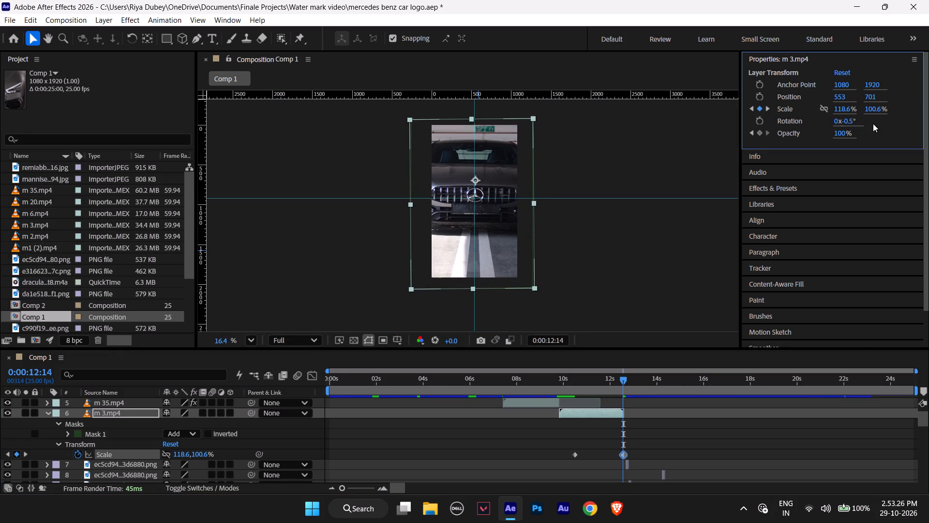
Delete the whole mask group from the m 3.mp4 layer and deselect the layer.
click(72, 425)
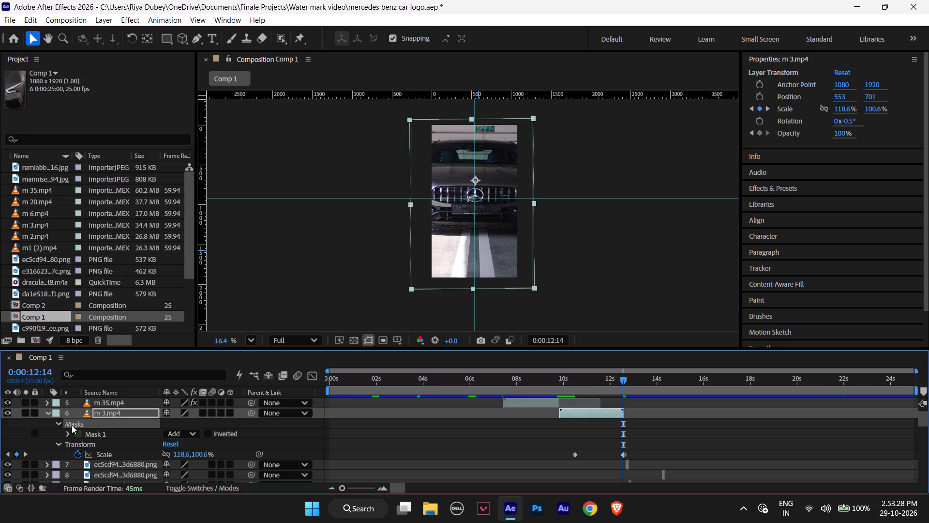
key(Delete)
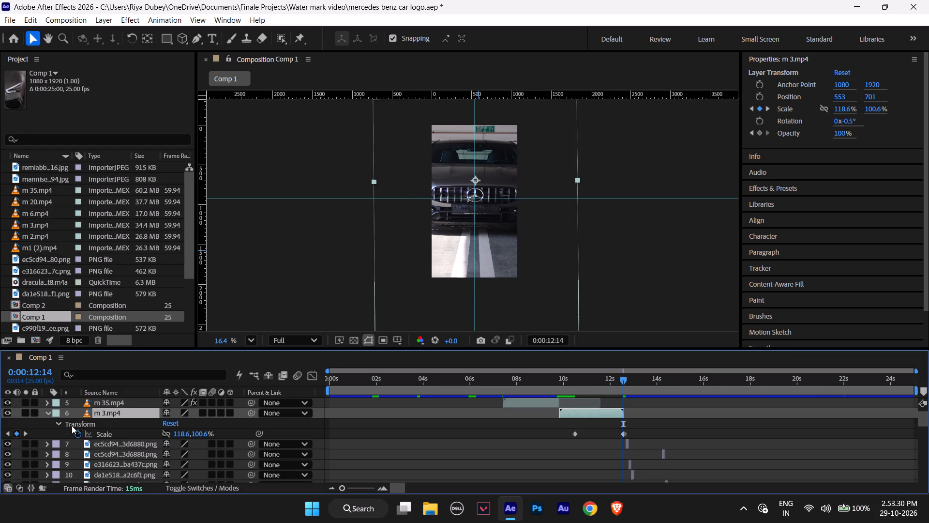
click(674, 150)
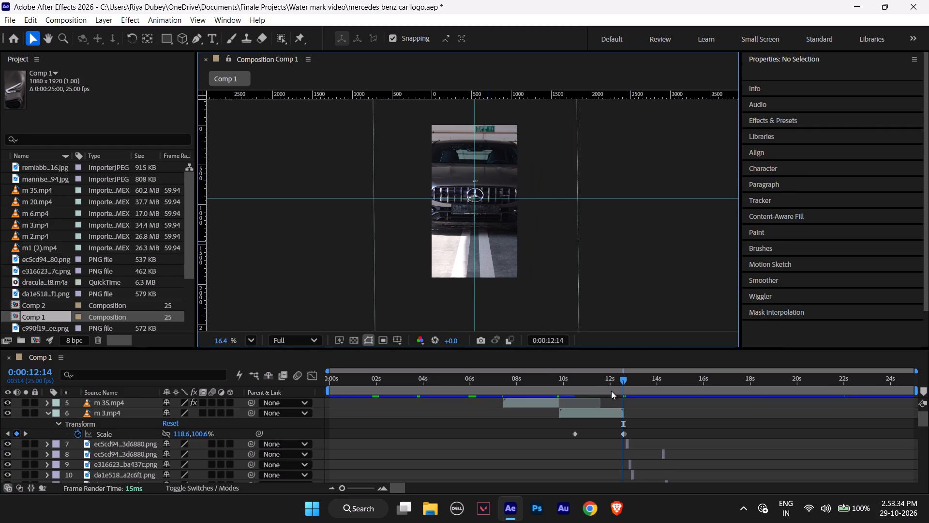
Preview Comp 1 from the start through the m 3.mp4 clip, and recheck the frame at 0:00:12:05.
drag(622, 383, 539, 375)
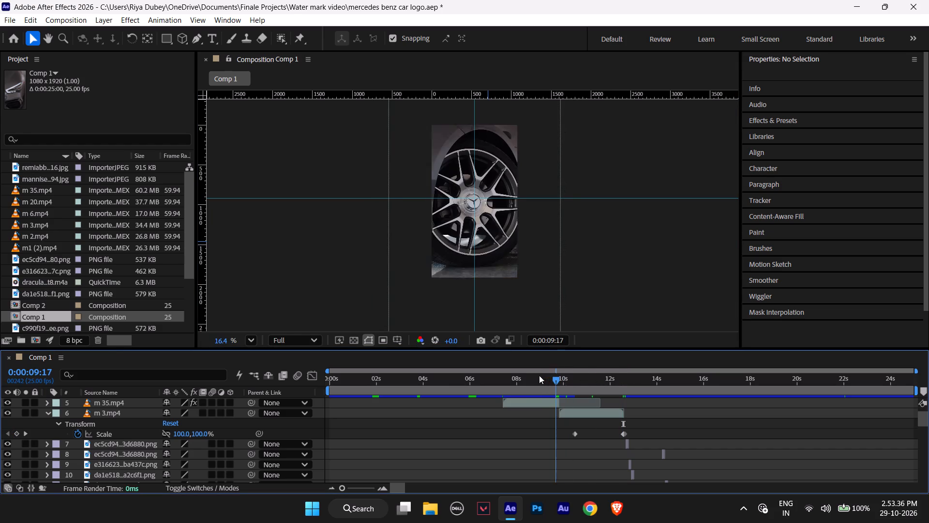
drag(539, 375, 291, 375)
key(space)
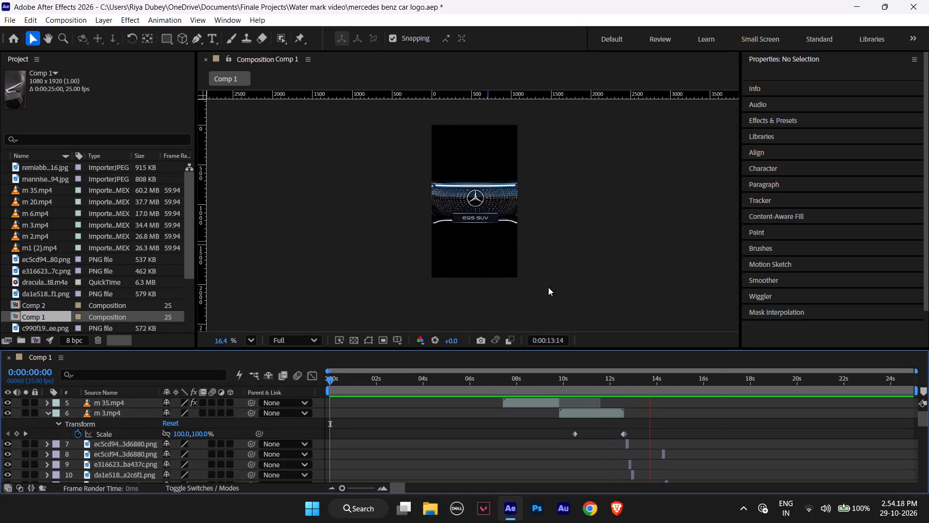
key(space)
drag(657, 376, 638, 377)
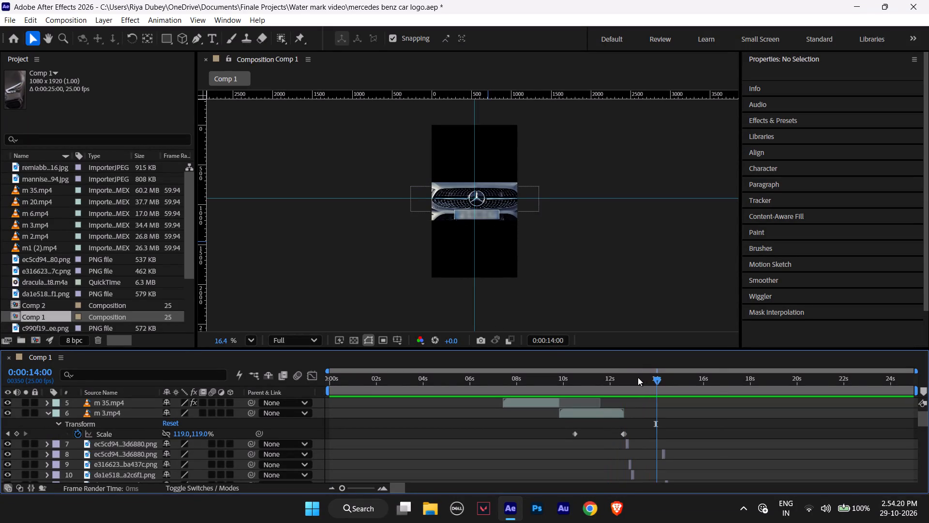
drag(638, 377, 614, 377)
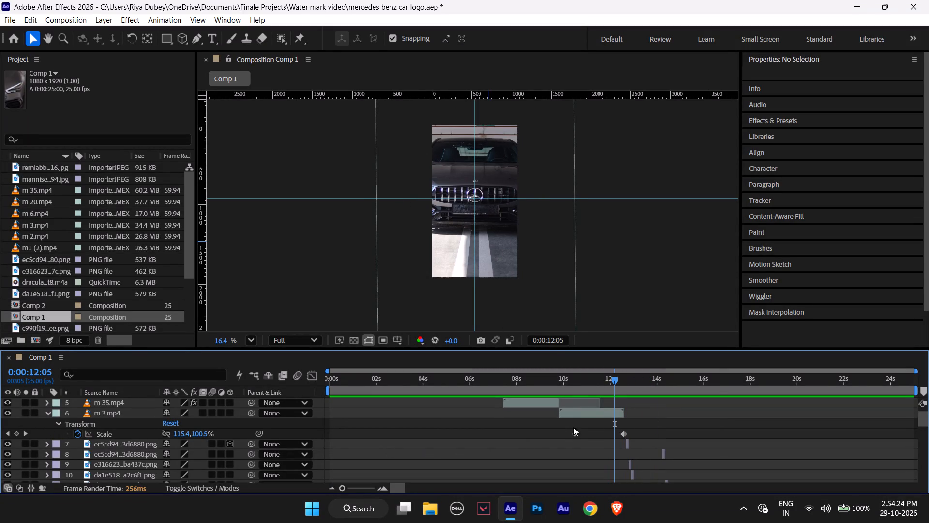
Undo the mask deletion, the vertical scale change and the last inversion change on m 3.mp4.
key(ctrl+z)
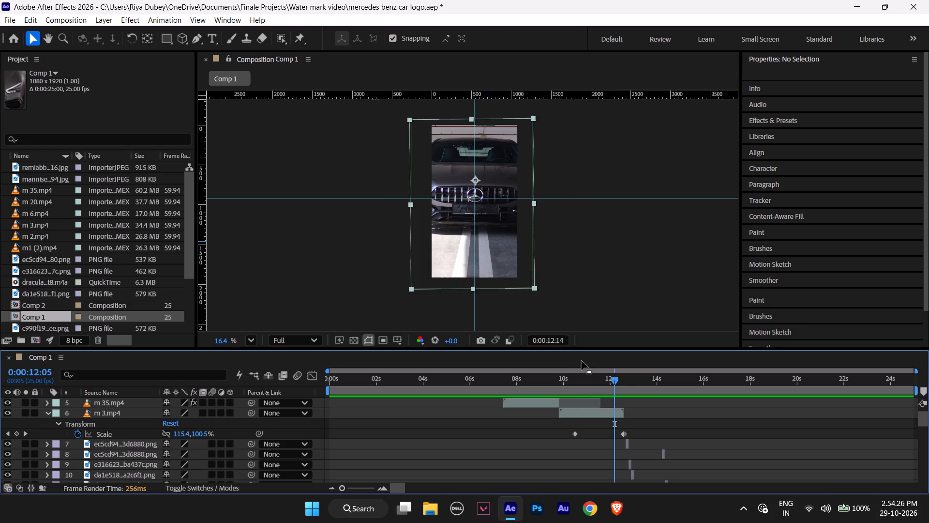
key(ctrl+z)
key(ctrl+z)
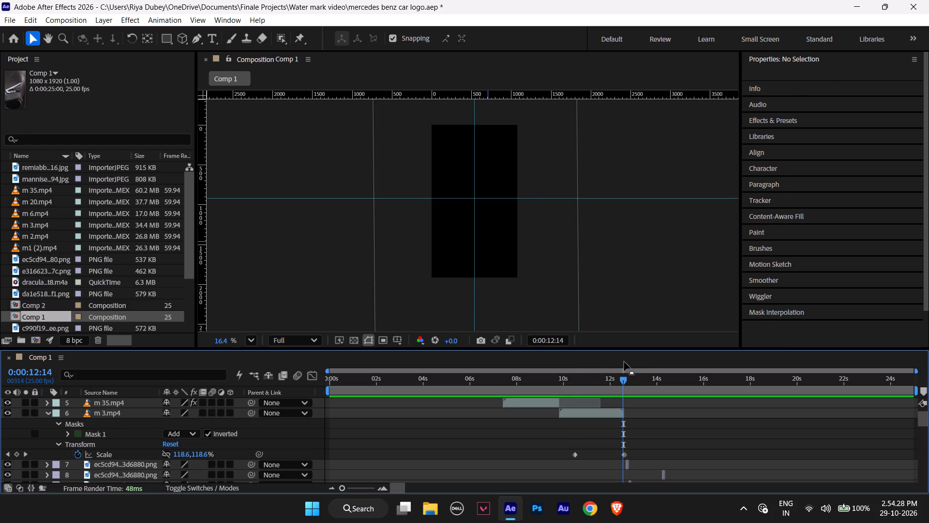
Preview Comp 1 from 0:00:04:02 into the m 3.mp4 clip.
drag(623, 376, 424, 359)
key(space)
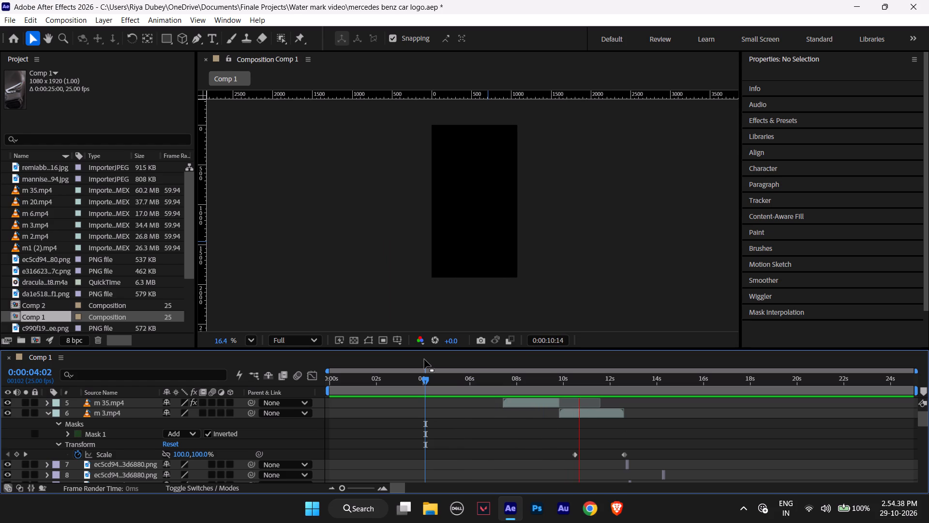
key(space)
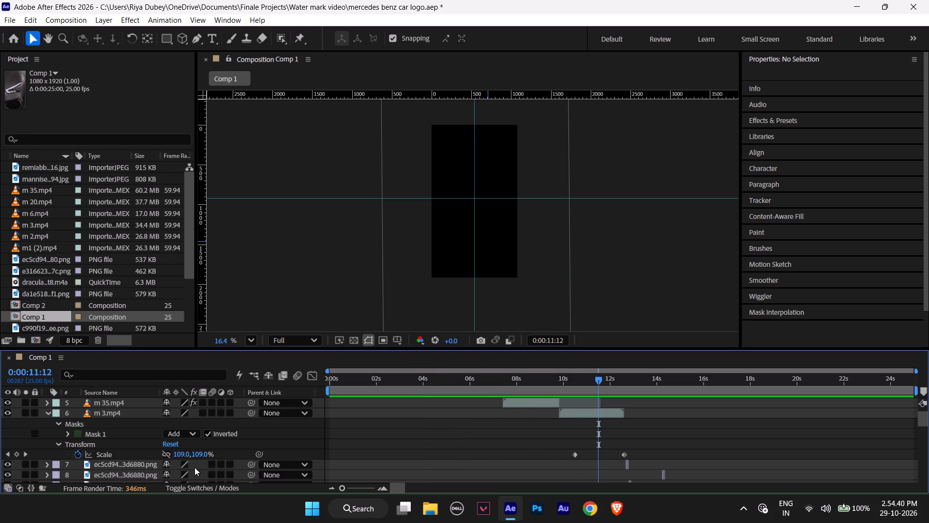
Undo the mask edits on m 3.mp4 back to the state before Mask 1 was added, with Shape Layer 1 restored.
key(ctrl+z)
key(ctrl+z)
key(ctrl+z)
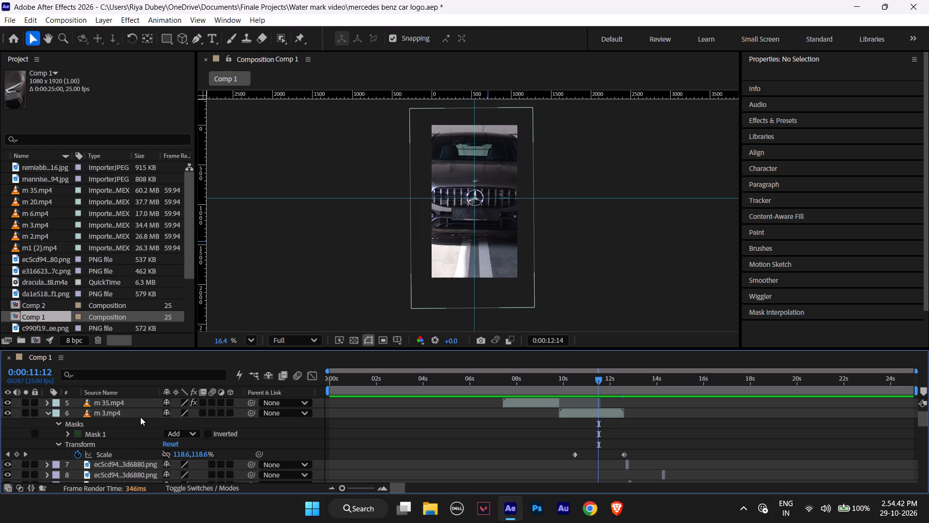
key(ctrl+z)
key(ctrl+z)
key(ctrl+z)
key(ctrl+z)
key(ctrl+z)
key(ctrl+z)
key(ctrl+z)
key(ctrl+z)
key(ctrl+z)
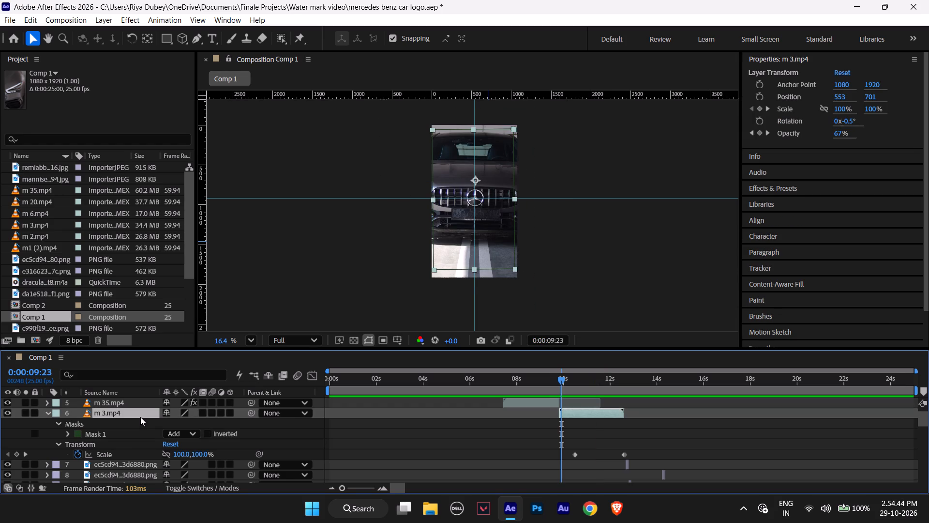
key(ctrl+z)
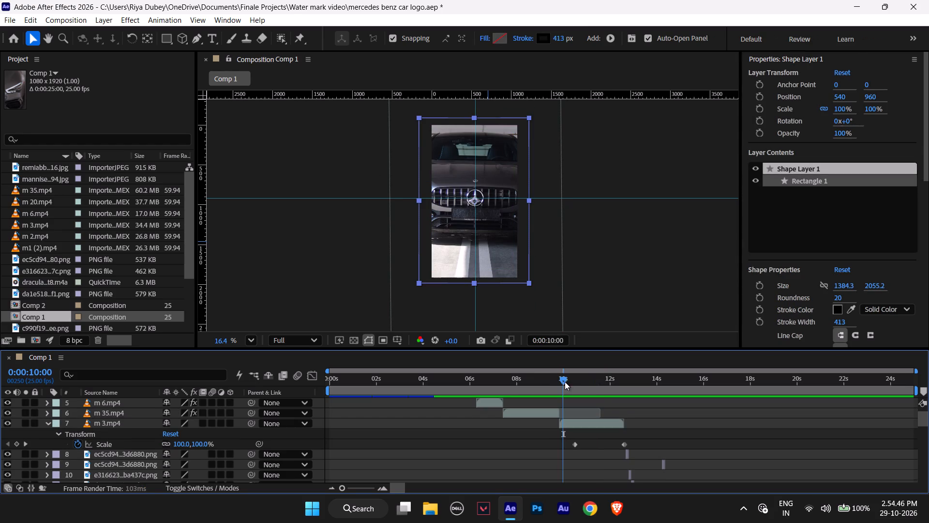
Delete Shape Layer 1 with its black rectangular border from Comp 1, and collapse the m 3.mp4 layer's properties.
drag(565, 382, 242, 401)
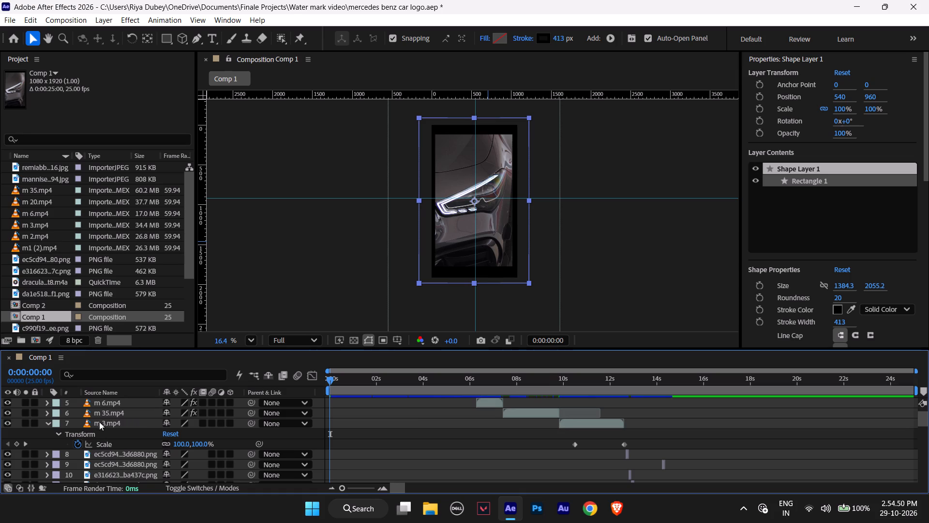
scroll(112, 433, up, 3)
click(118, 400)
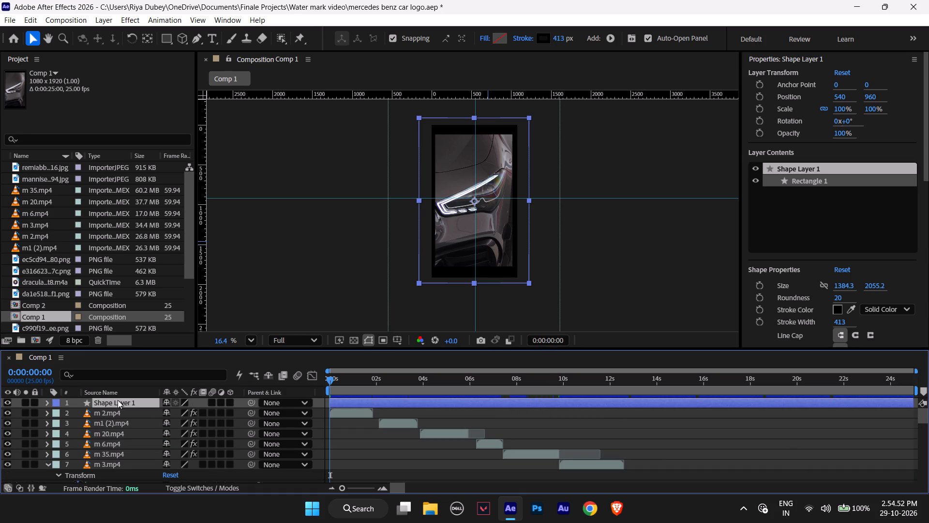
key(Delete)
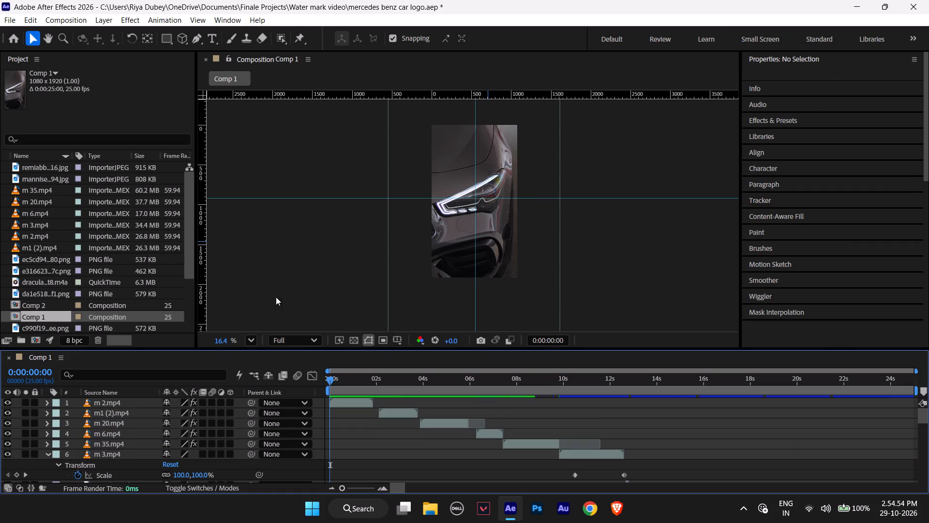
click(47, 453)
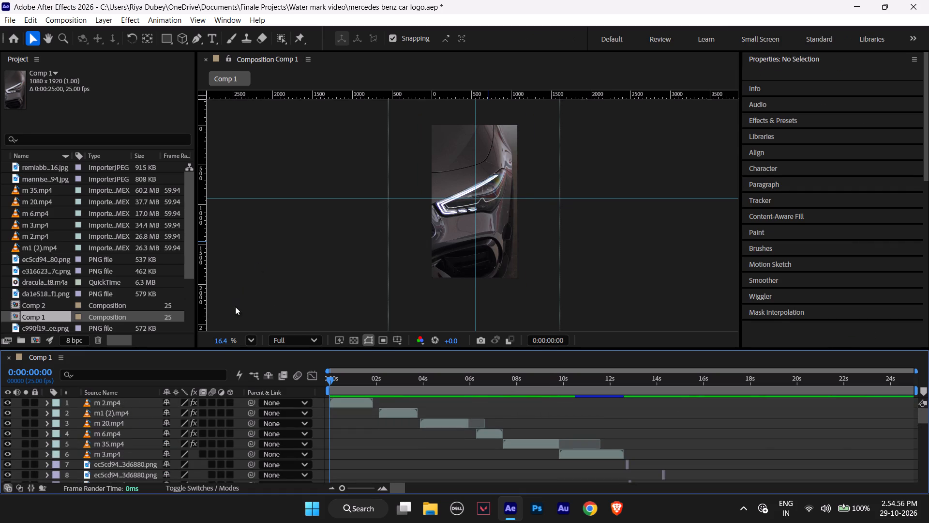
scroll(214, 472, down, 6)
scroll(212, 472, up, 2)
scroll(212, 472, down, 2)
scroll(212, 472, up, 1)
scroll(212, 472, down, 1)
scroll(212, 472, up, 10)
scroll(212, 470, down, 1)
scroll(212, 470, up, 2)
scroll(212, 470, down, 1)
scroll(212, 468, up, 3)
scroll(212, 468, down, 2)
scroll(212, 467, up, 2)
Preview Comp 1 from the start with the composition view set to Fit up to 100%.
key(space)
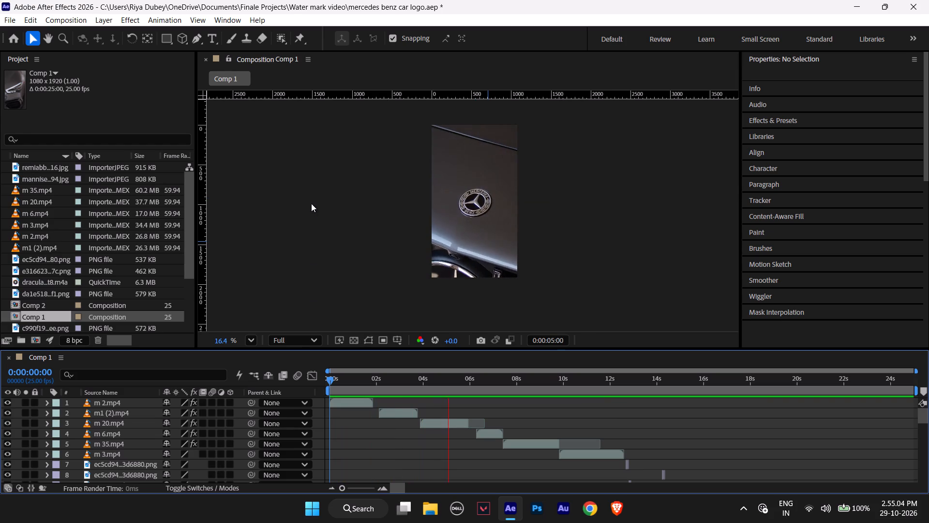
click(249, 342)
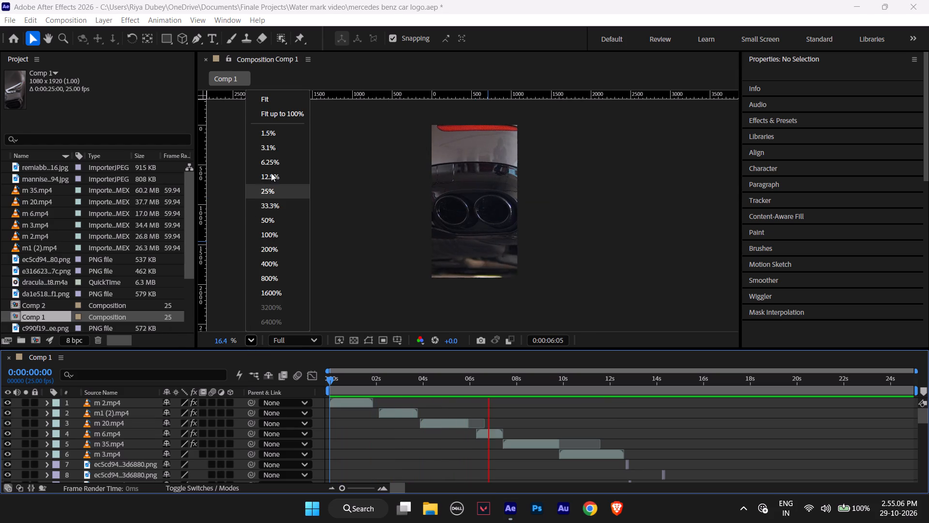
click(280, 119)
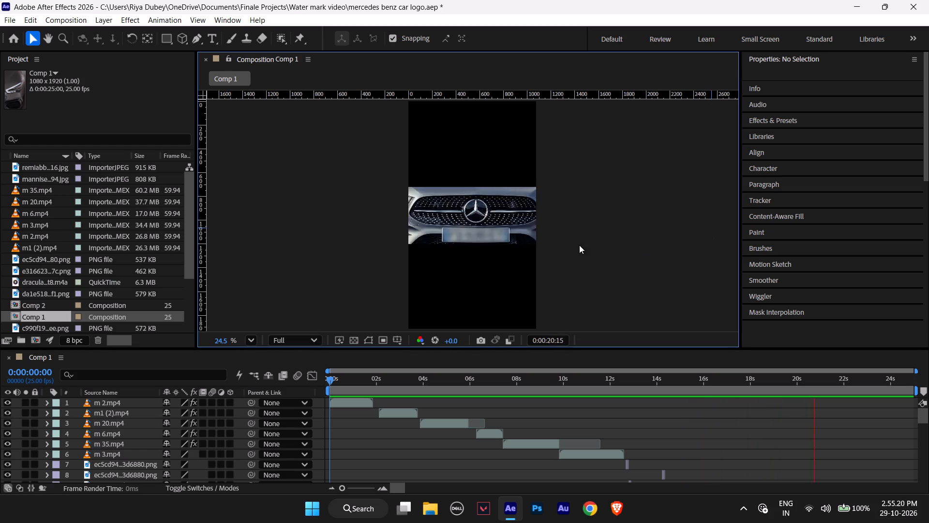
key(space)
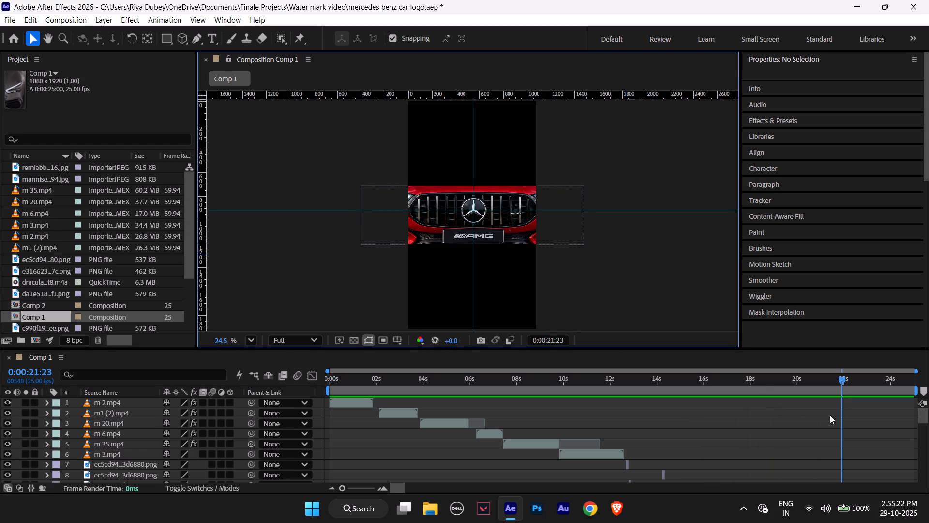
Scrub Comp 1 through the wheel and front-grille clips to the first AMG still image at 0:00:12:18.
drag(841, 382, 479, 382)
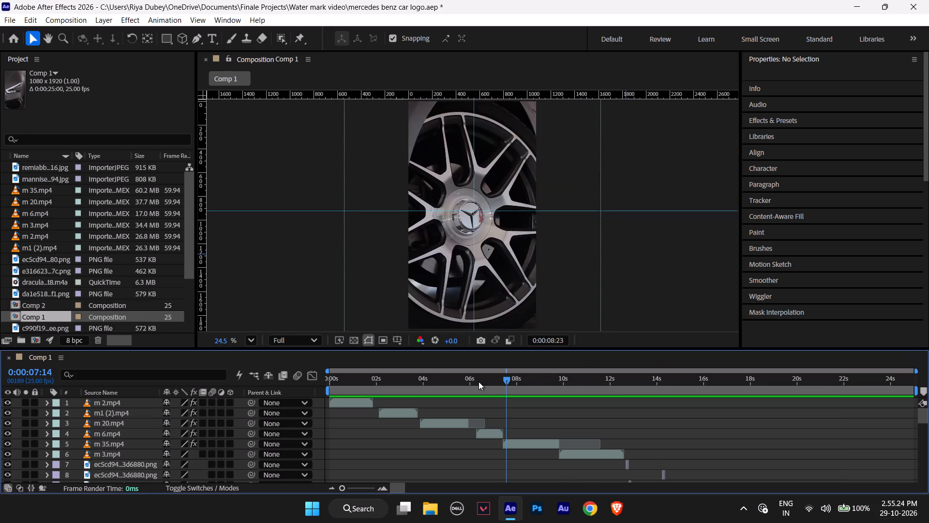
drag(479, 382, 558, 394)
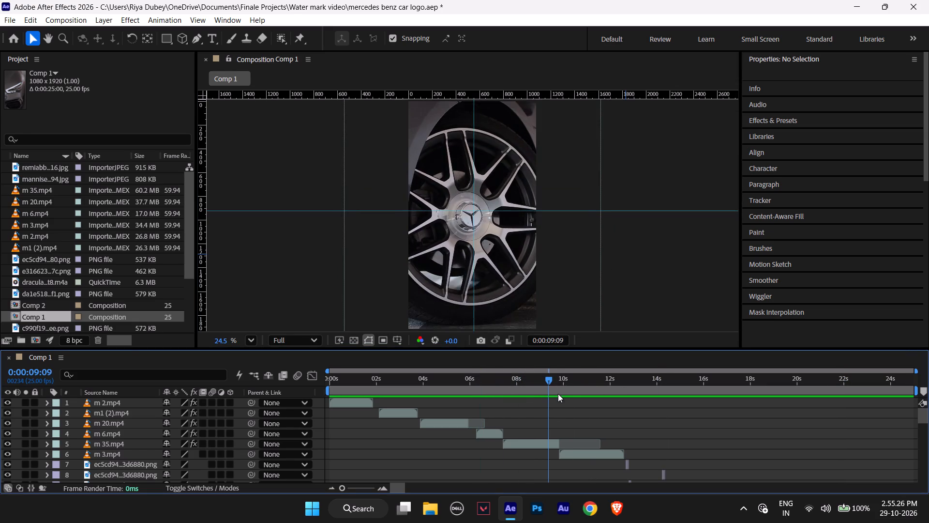
drag(558, 394, 590, 399)
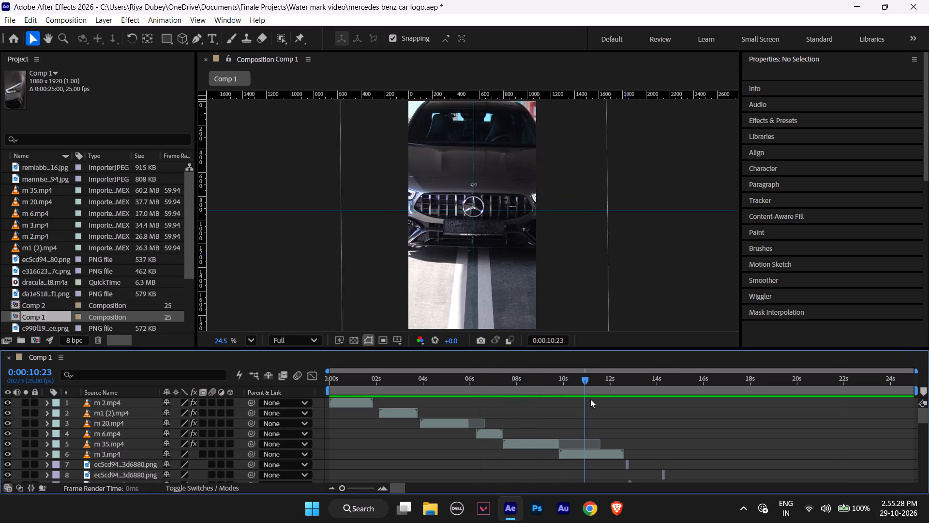
drag(590, 399, 620, 406)
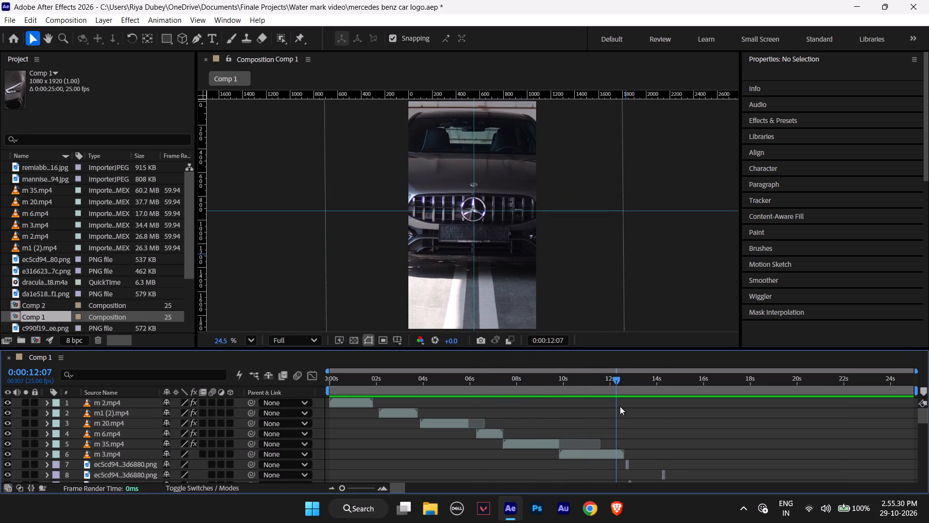
drag(620, 406, 625, 407)
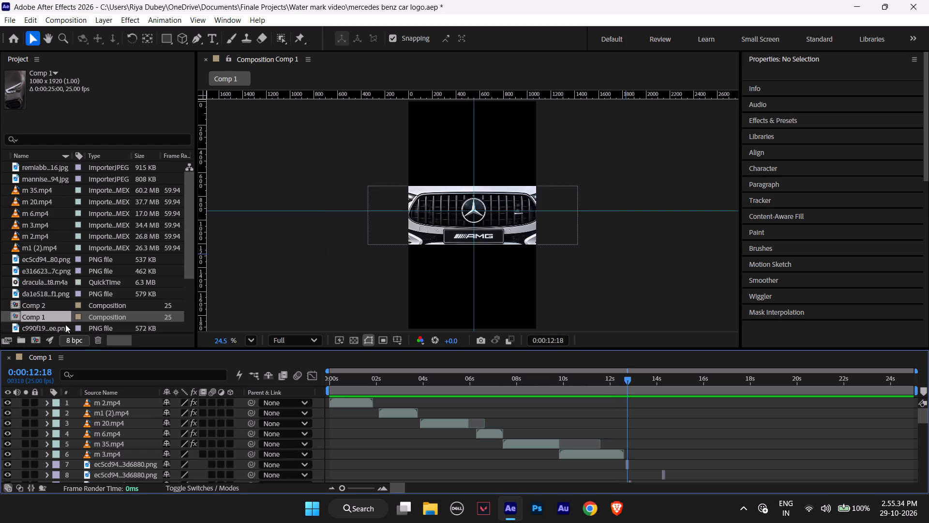
Inspect the layer 7 AMG grille image in its own Layer viewer, switching its view to Anchor Point Path and back to Masks, and close it.
click(628, 466)
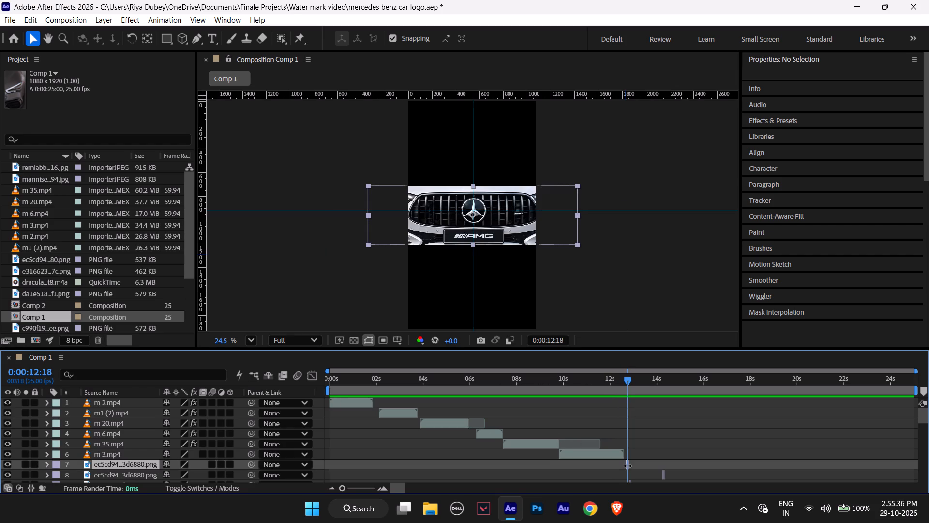
double_click(109, 464)
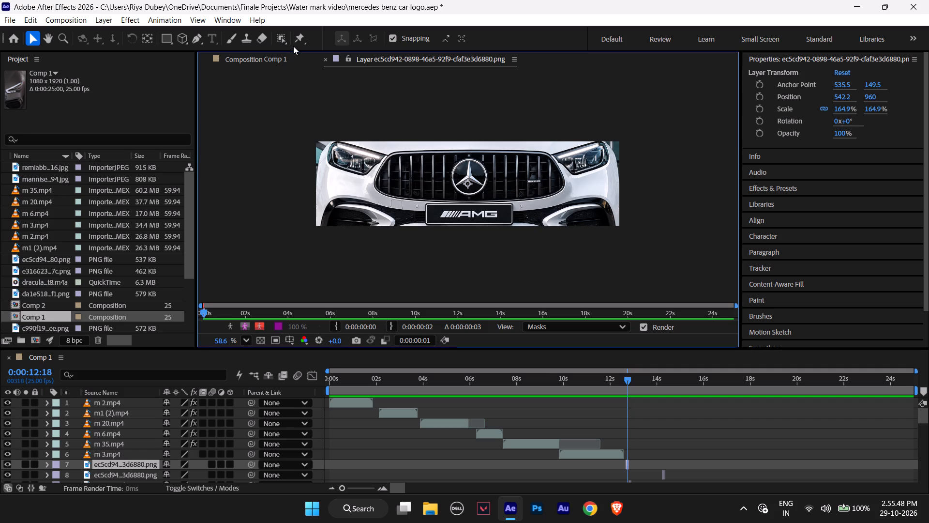
right_click(172, 43)
click(248, 340)
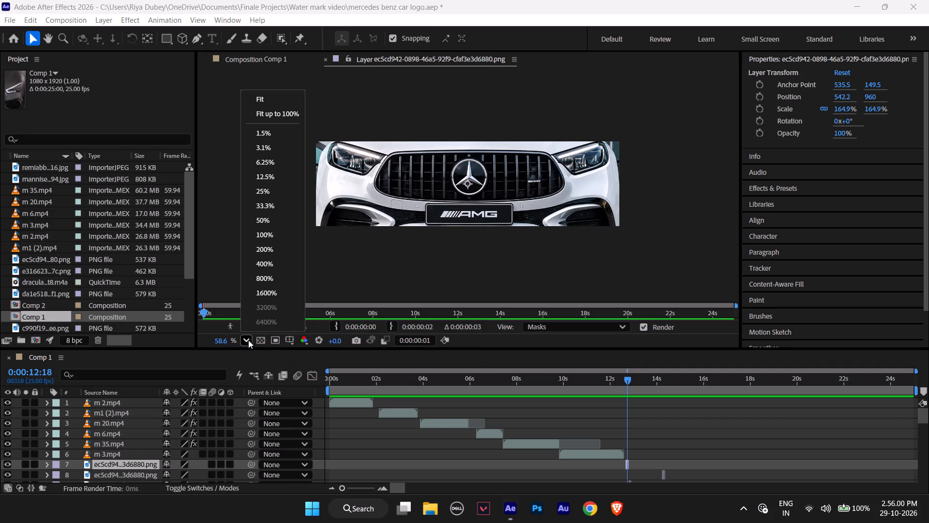
click(248, 340)
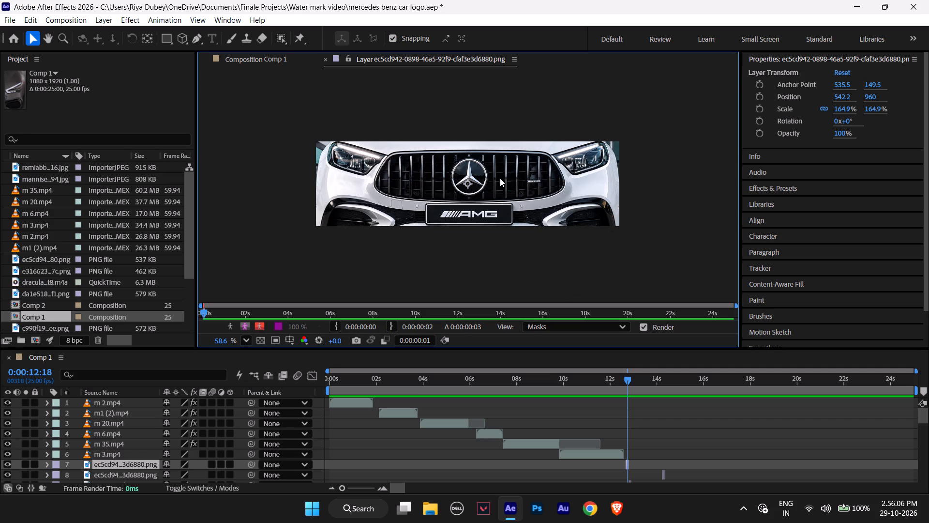
click(460, 144)
drag(469, 159, 488, 156)
drag(488, 156, 450, 188)
drag(279, 126, 598, 218)
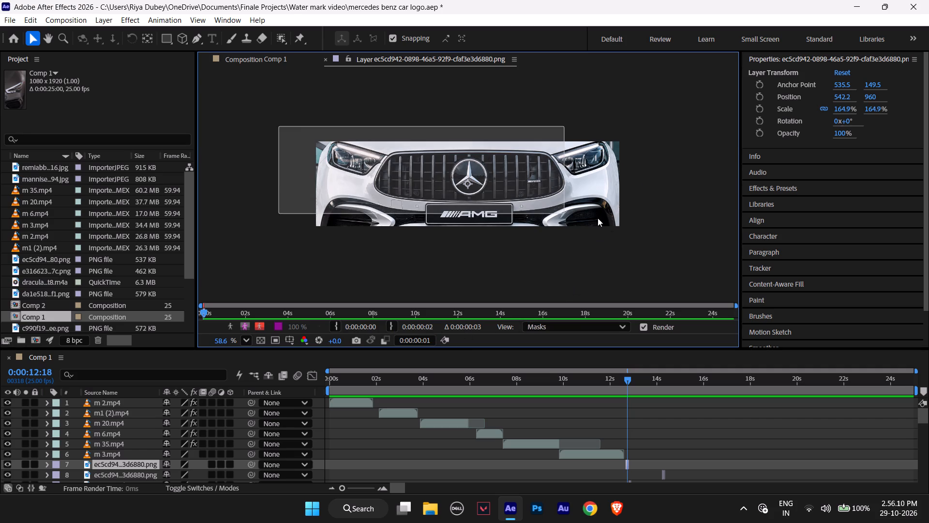
drag(598, 218, 629, 244)
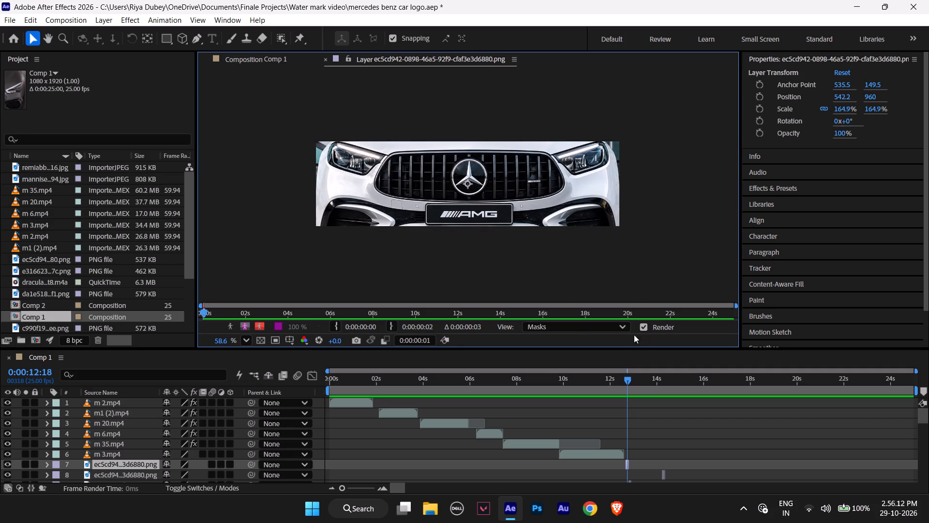
click(569, 330)
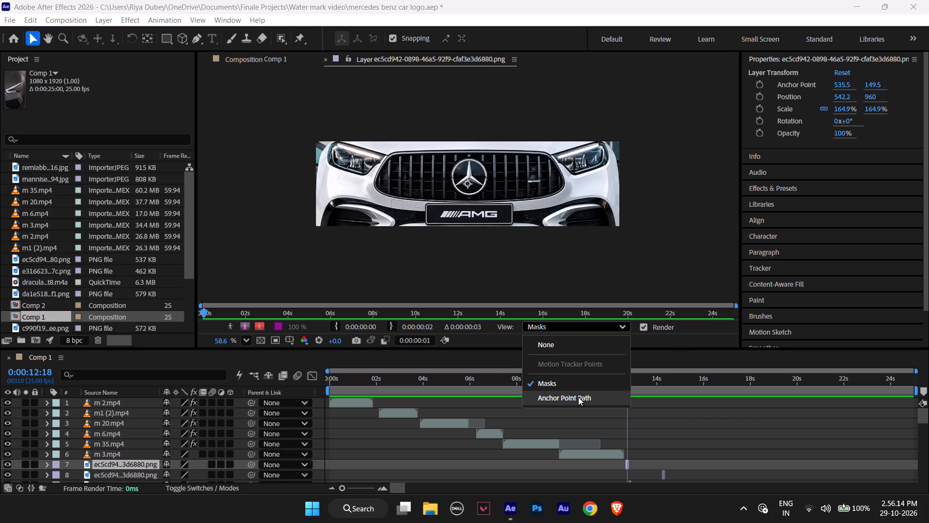
click(578, 397)
click(568, 326)
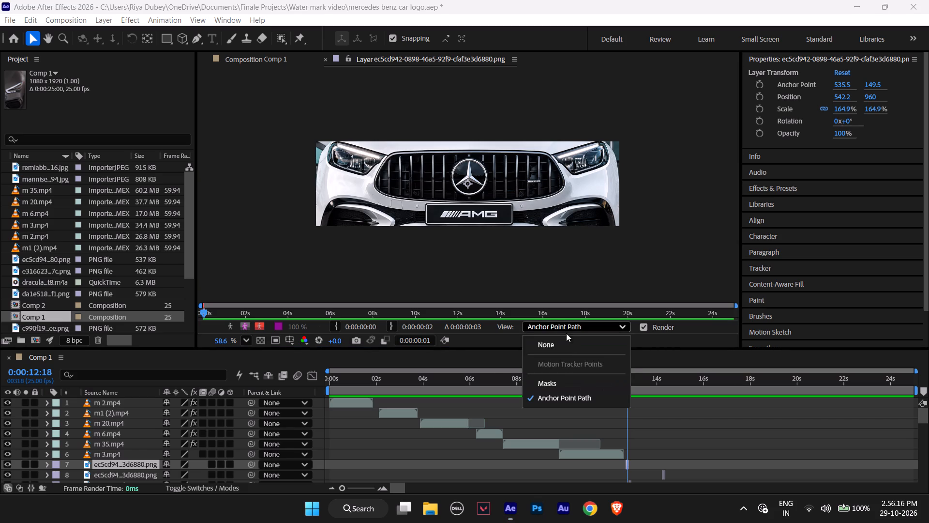
click(567, 378)
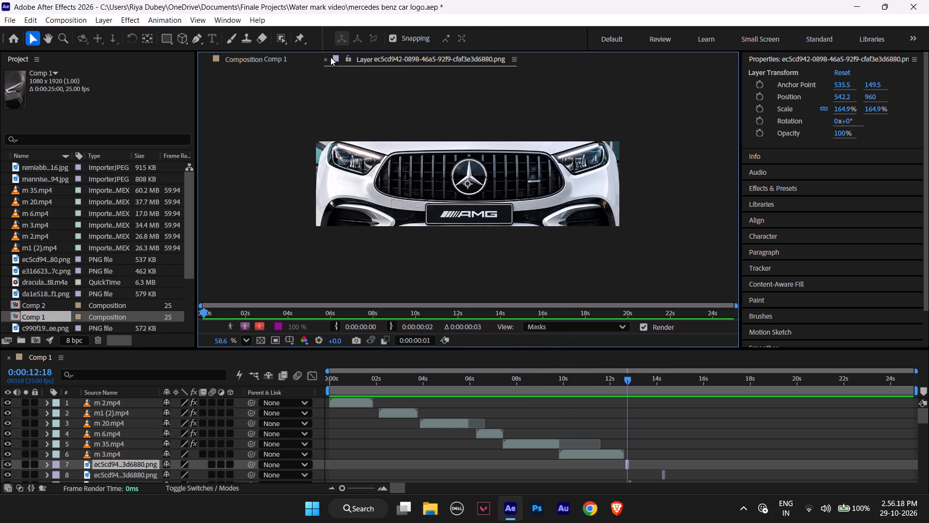
click(323, 57)
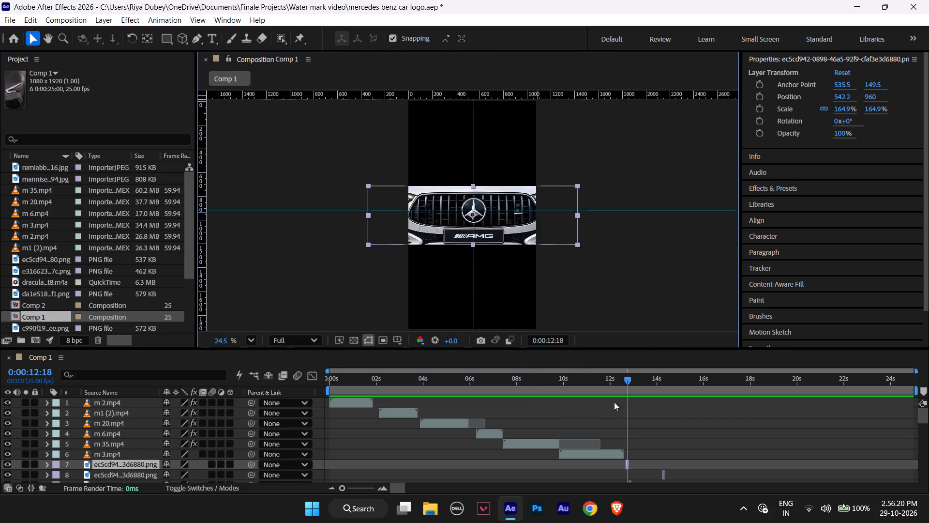
At 0:00:10:13, draw a rectangular mask on m 3.mp4 just outside the full composition frame using the Rectangle tool.
drag(628, 383, 572, 379)
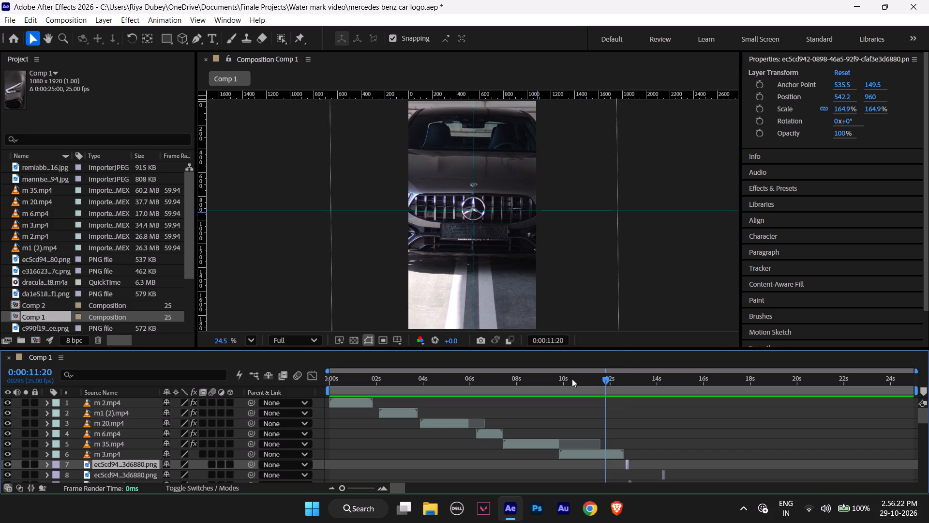
drag(572, 379, 566, 378)
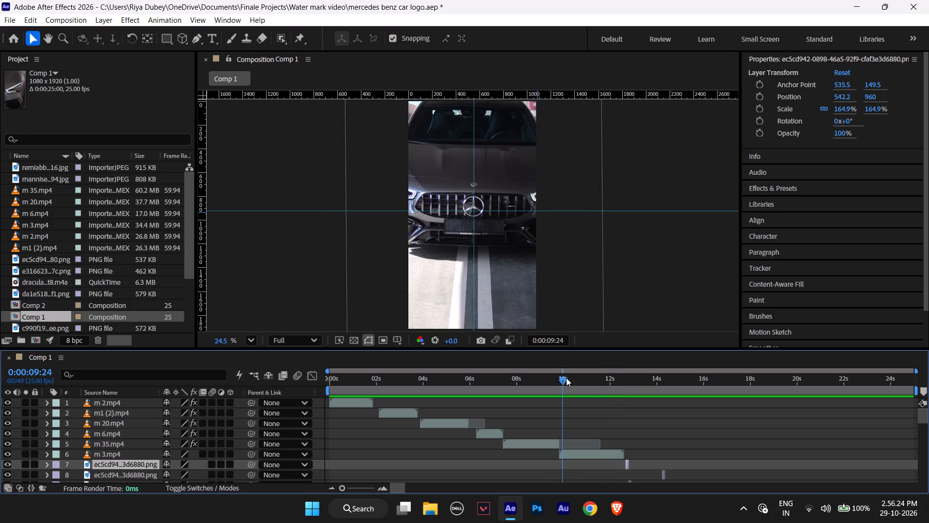
drag(566, 378, 576, 380)
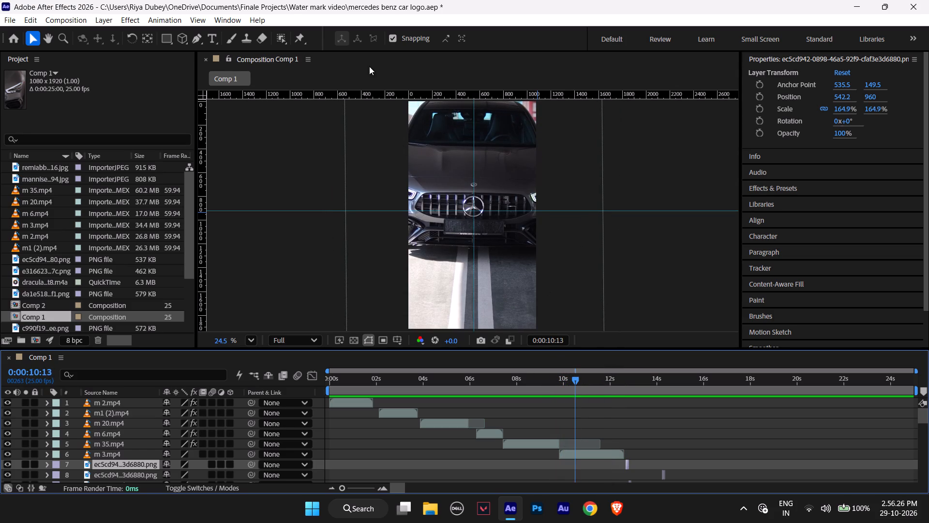
click(172, 46)
click(167, 40)
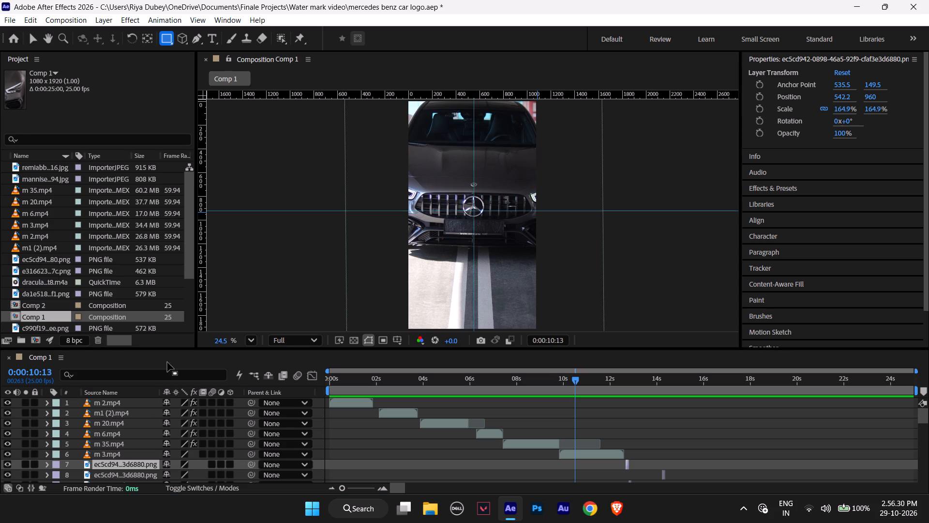
scroll(109, 428, down, 1)
scroll(109, 428, up, 4)
click(116, 443)
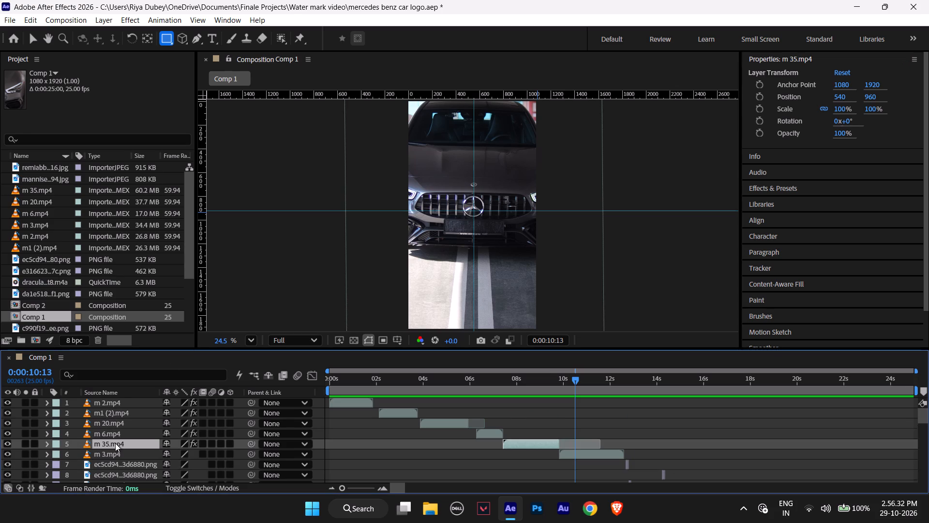
click(119, 457)
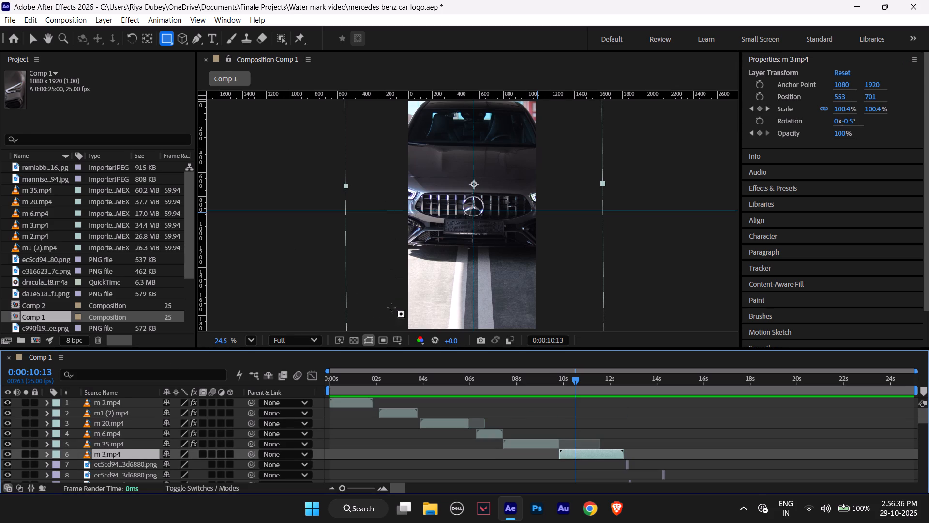
scroll(412, 188, down, 1)
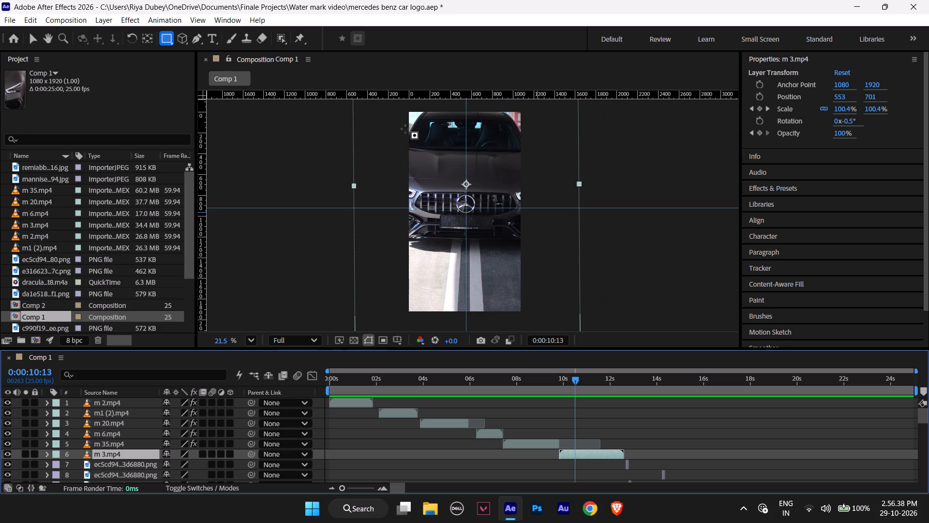
drag(402, 109, 477, 263)
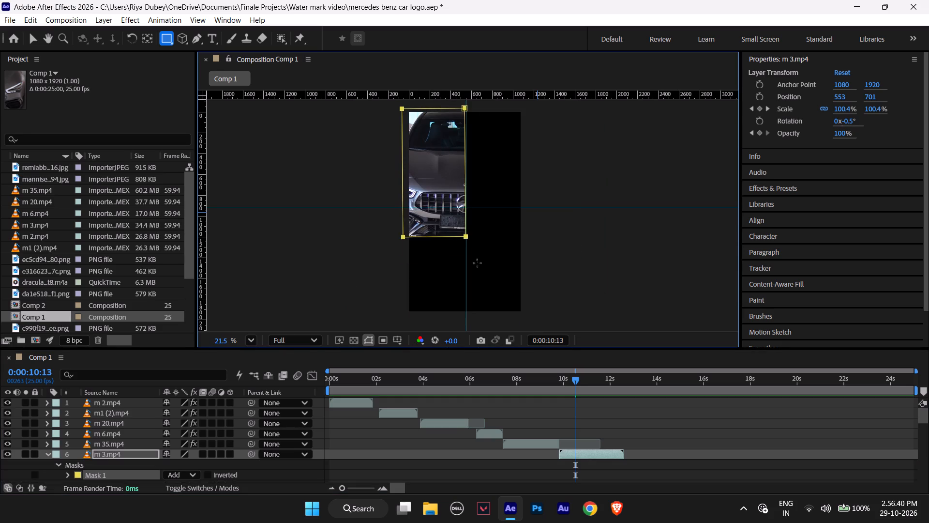
drag(477, 263, 525, 308)
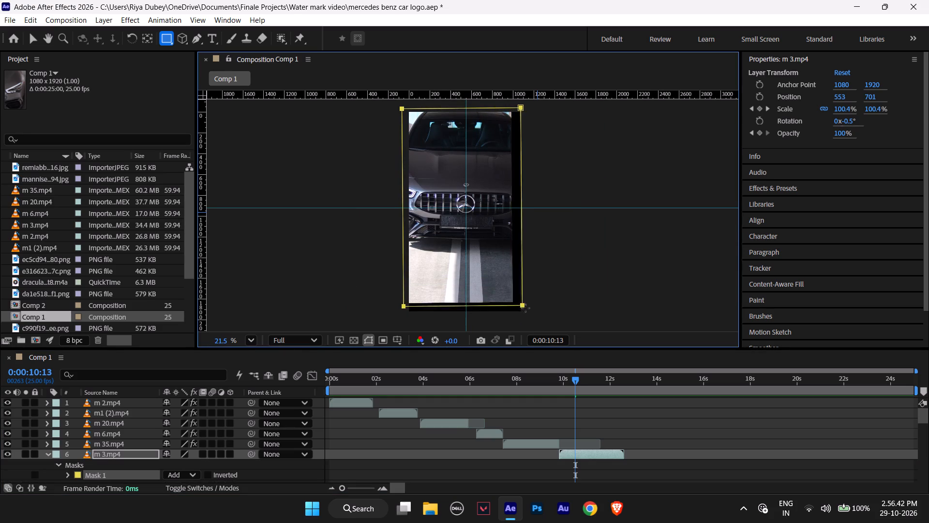
drag(525, 308, 529, 310)
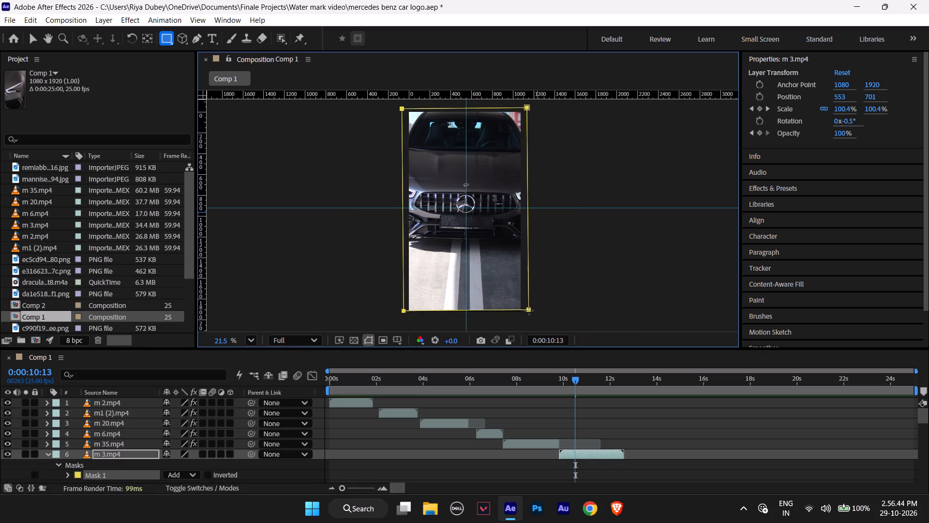
drag(529, 310, 526, 312)
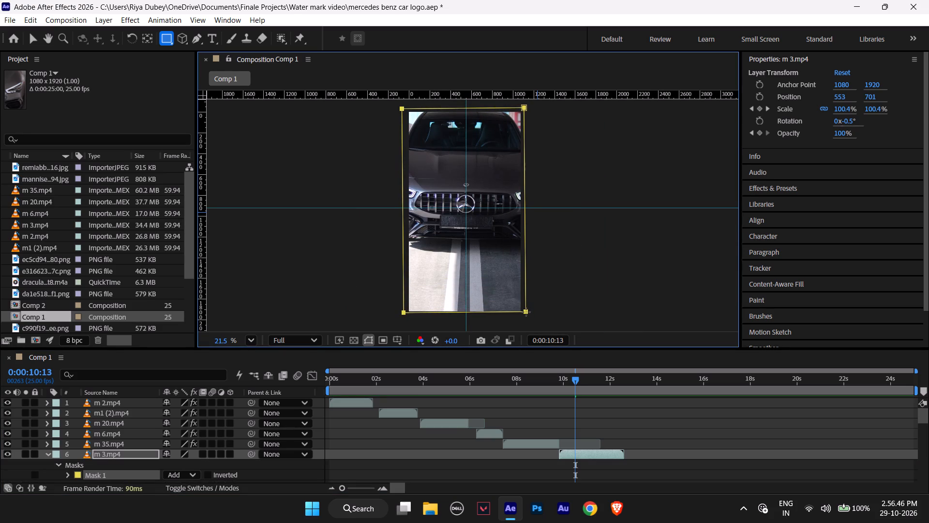
drag(526, 312, 526, 314)
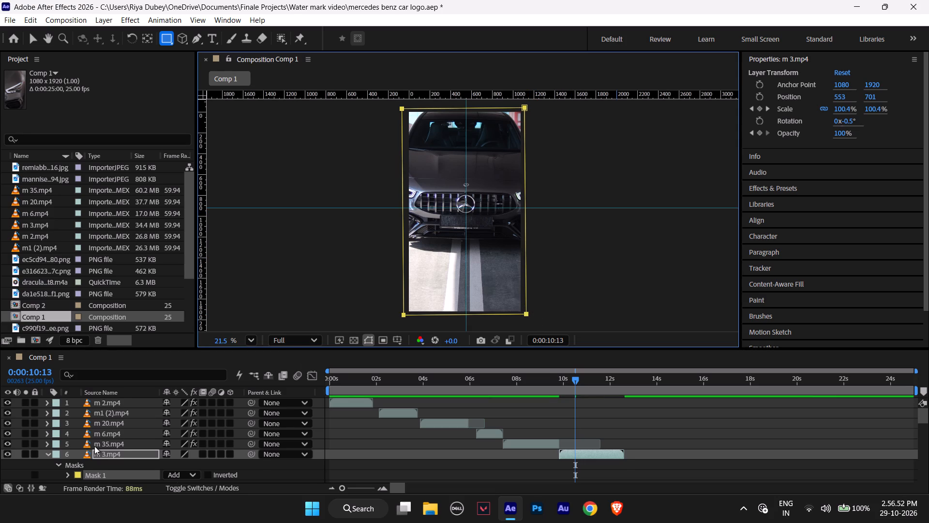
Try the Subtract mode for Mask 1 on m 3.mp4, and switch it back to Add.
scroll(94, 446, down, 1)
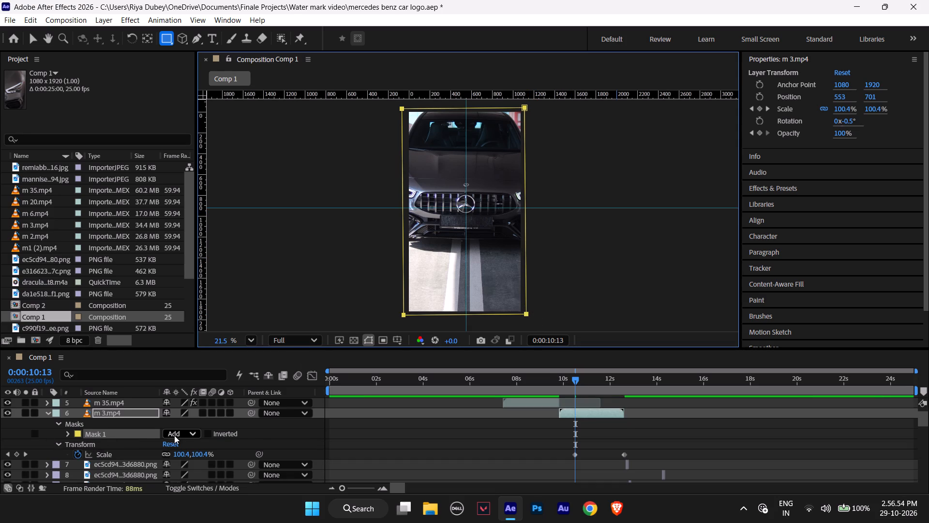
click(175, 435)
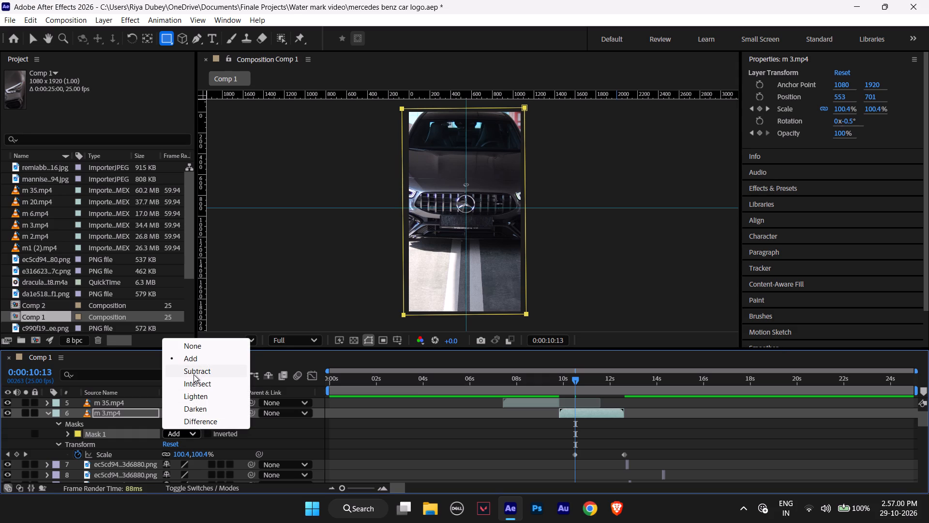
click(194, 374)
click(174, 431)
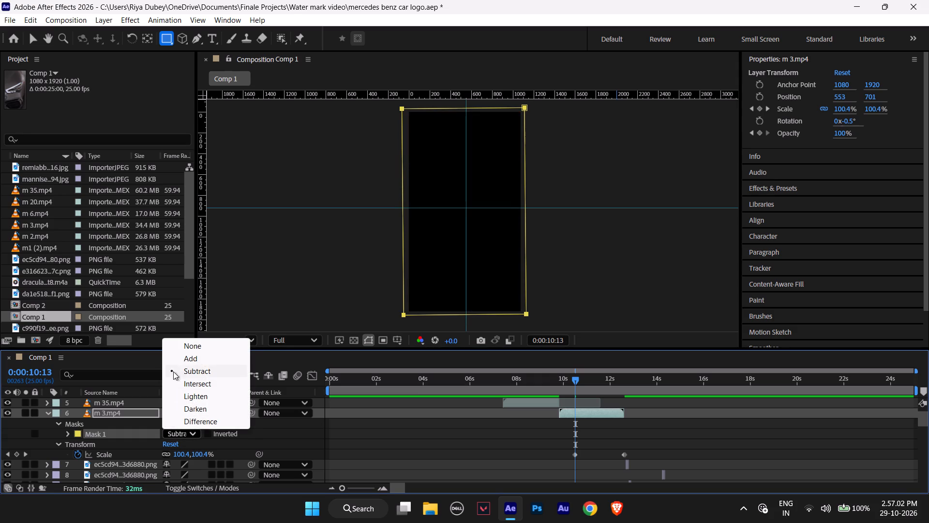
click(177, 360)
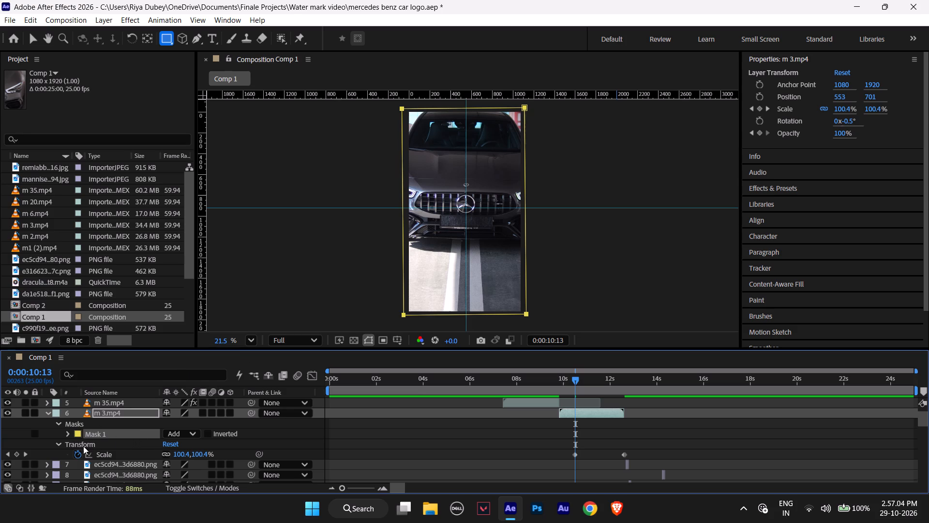
Expand Mask 1's properties on m 3.mp4 and scrub through the clip to 0:00:12:14 to check the mask's coverage.
click(67, 433)
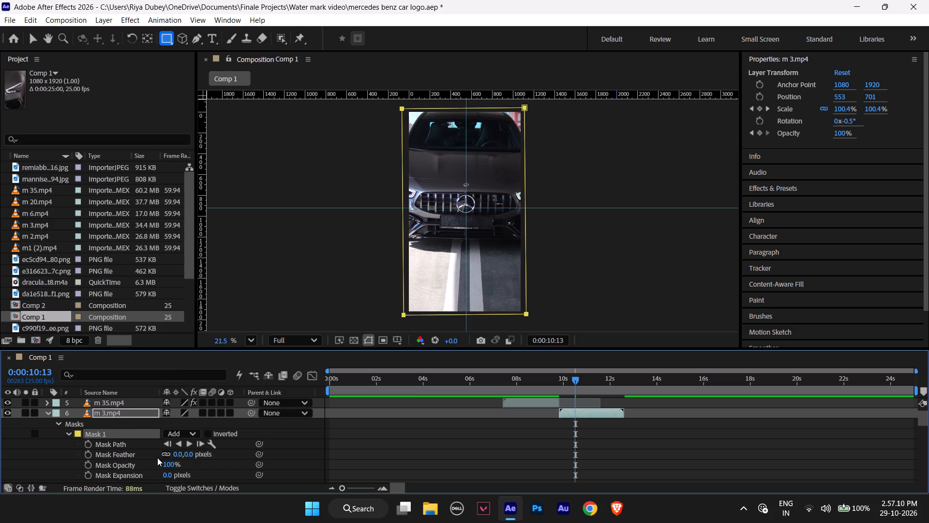
scroll(150, 477, down, 1)
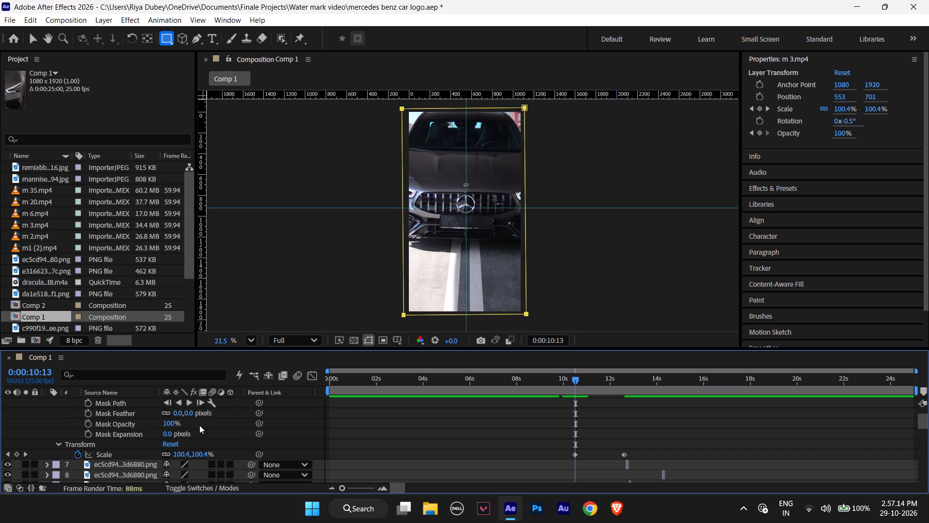
scroll(199, 426, up, 1)
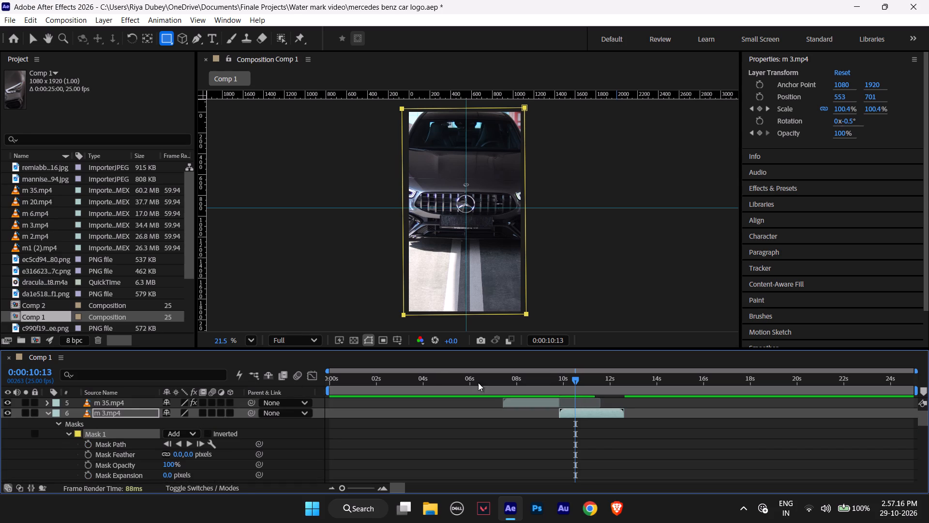
drag(576, 382, 552, 380)
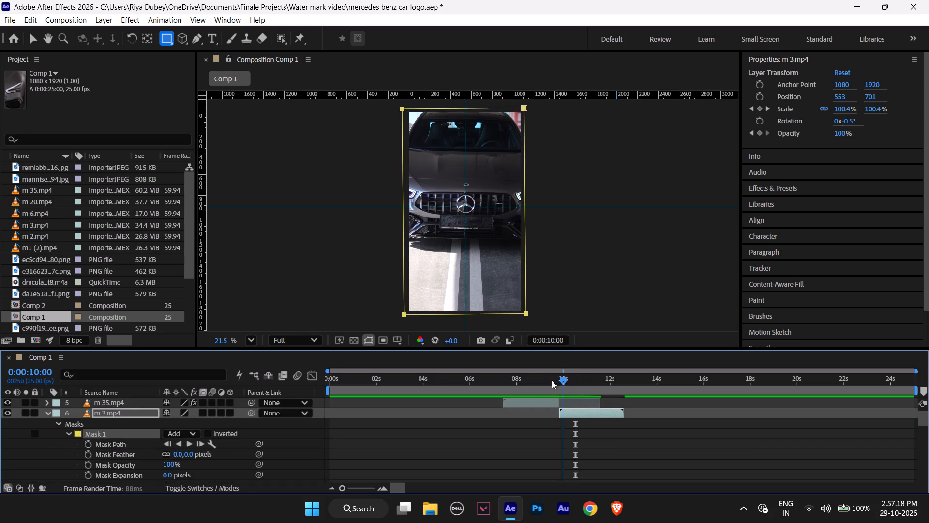
drag(552, 380, 578, 383)
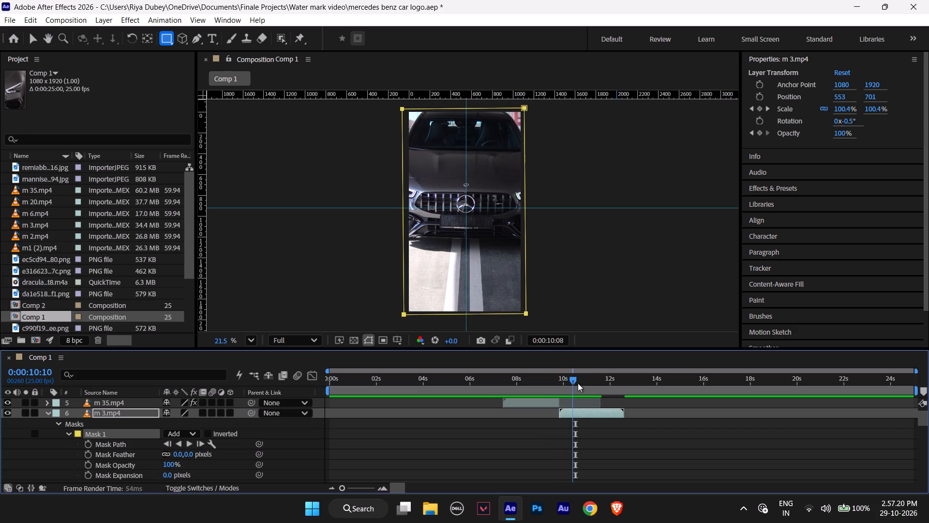
drag(578, 383, 613, 387)
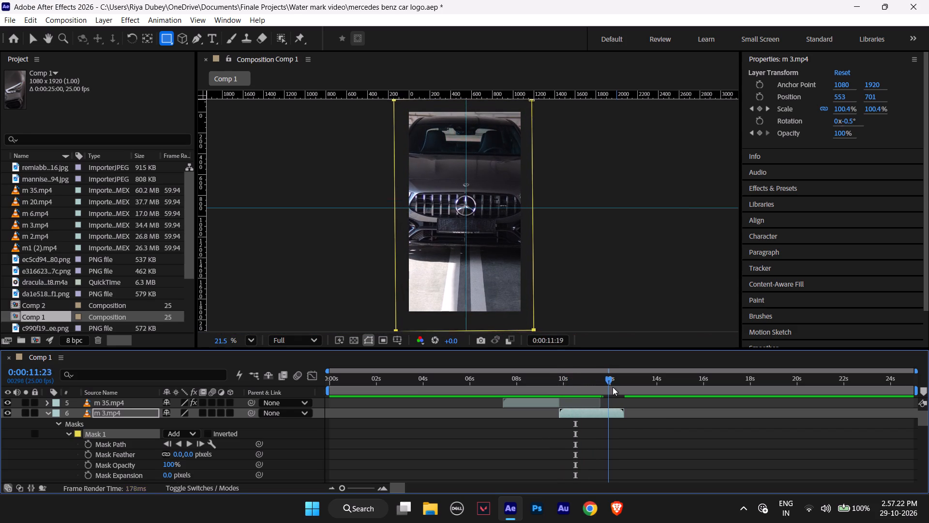
drag(613, 387, 623, 388)
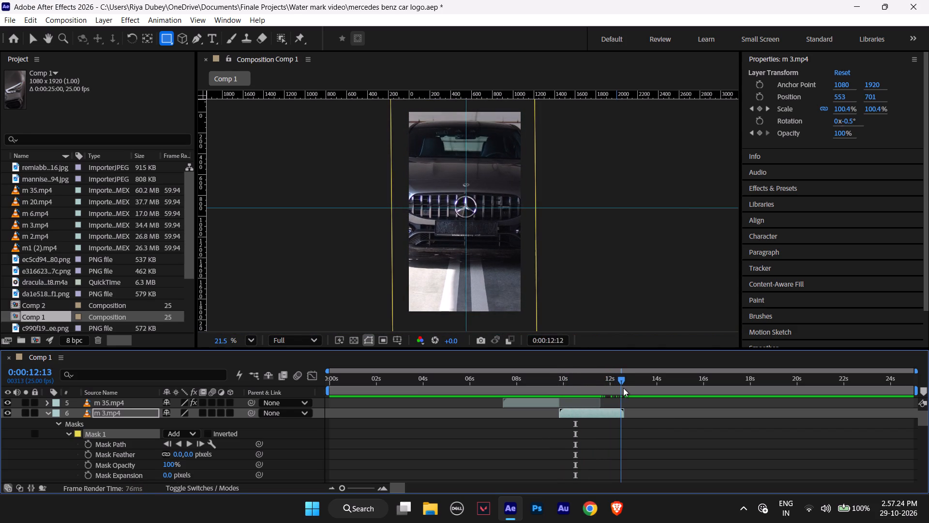
drag(623, 388, 624, 389)
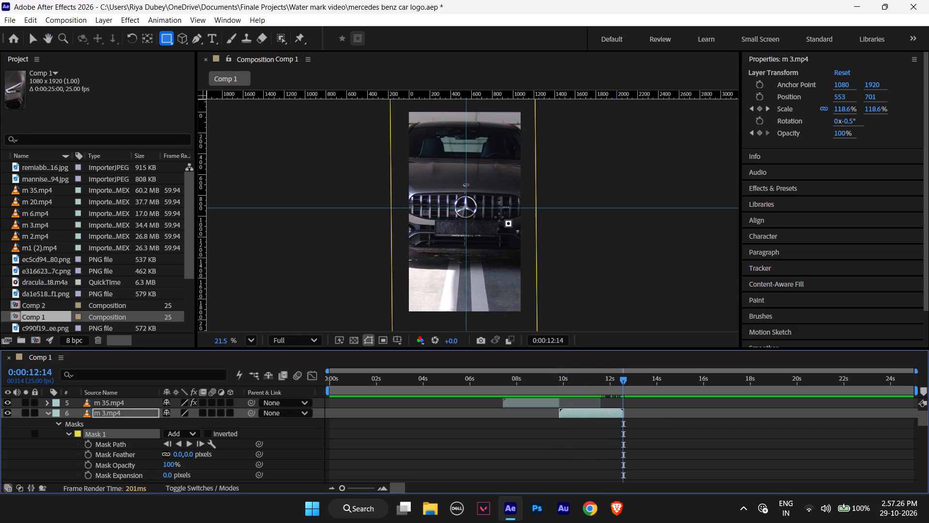
Unlink the horizontal and vertical Scale values of m 3.mp4.
alt+scroll(494, 207, down, 2)
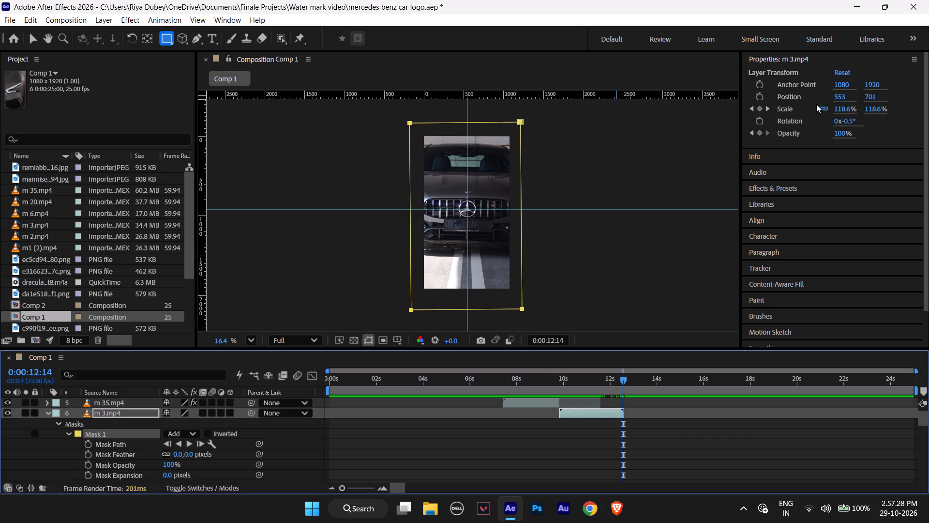
click(823, 109)
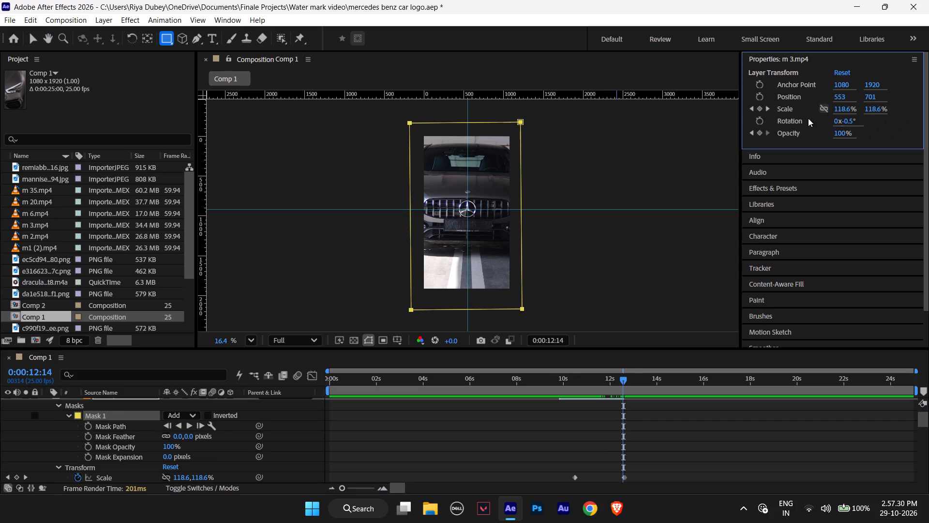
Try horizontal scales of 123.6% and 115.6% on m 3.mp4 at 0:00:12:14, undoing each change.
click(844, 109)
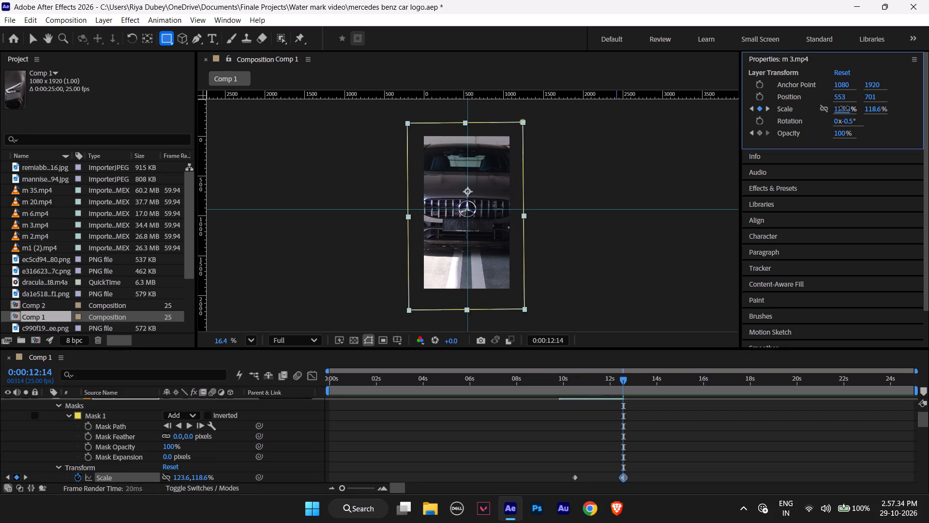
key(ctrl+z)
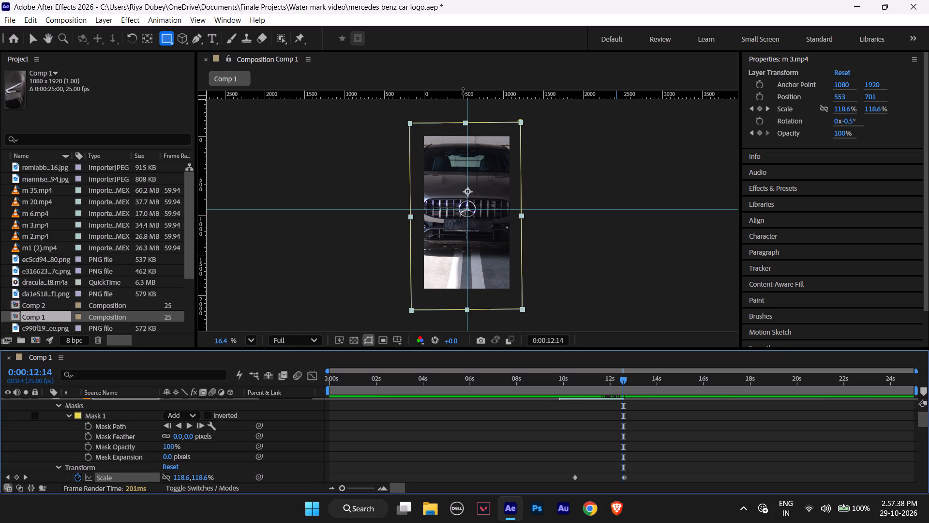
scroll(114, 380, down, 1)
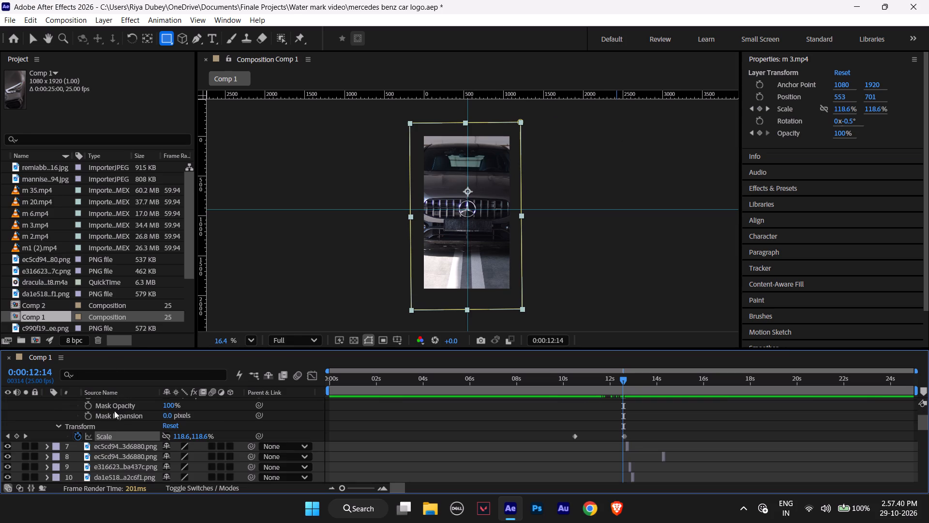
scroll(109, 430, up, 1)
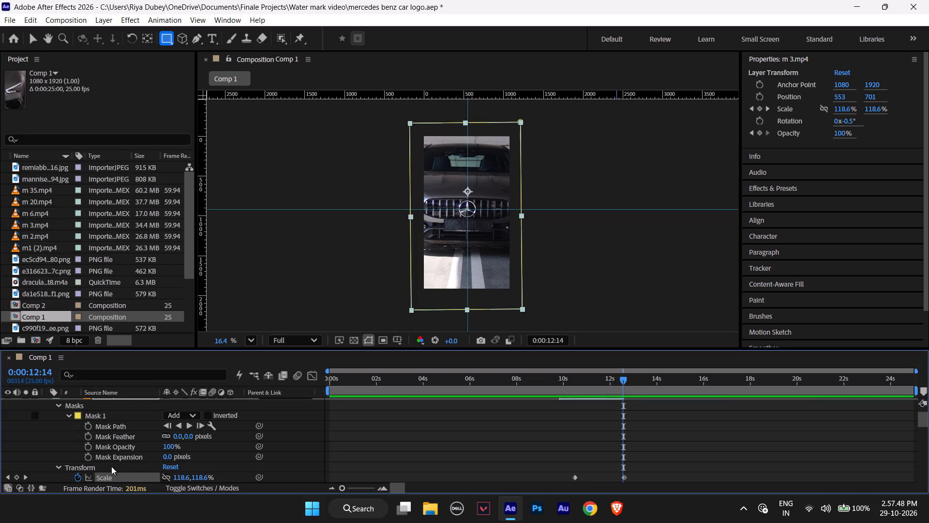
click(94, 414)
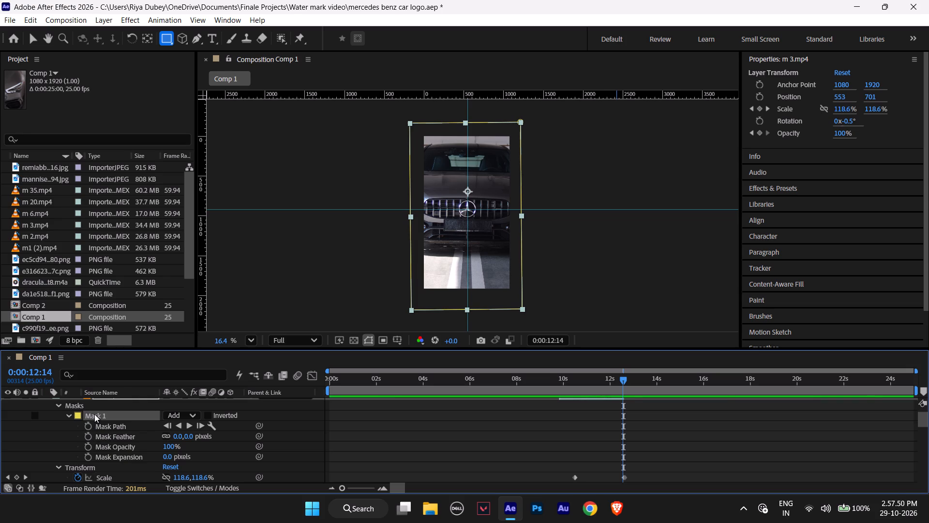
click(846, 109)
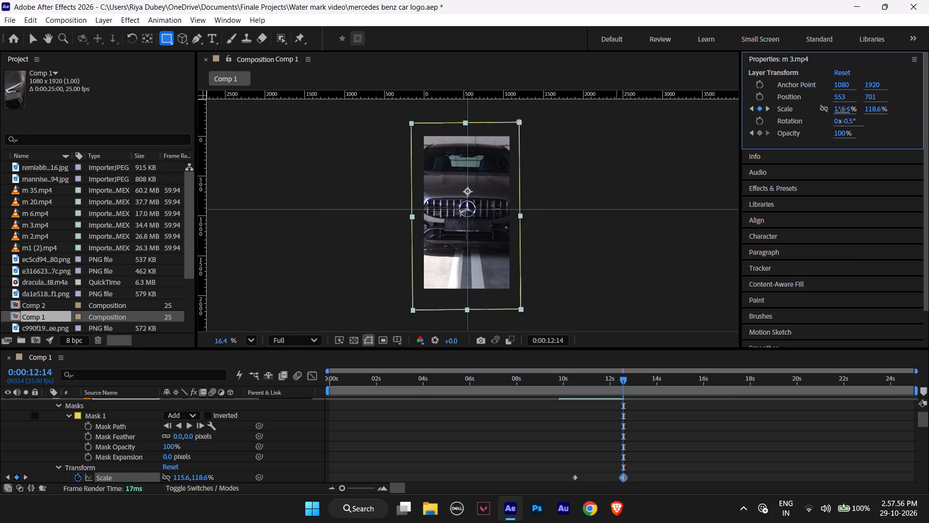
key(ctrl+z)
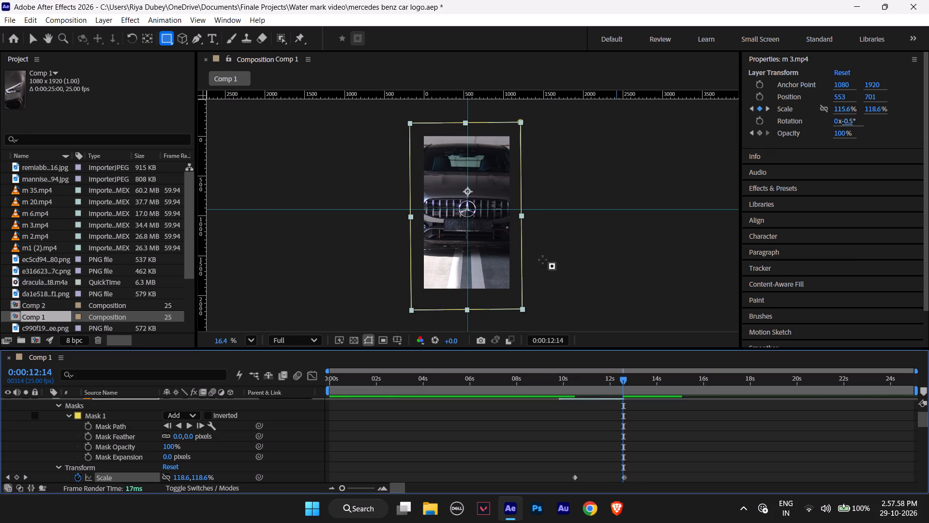
Open Mask 1 of m 3.mp4 in the Layer viewer at 12.5% magnification.
double_click(113, 415)
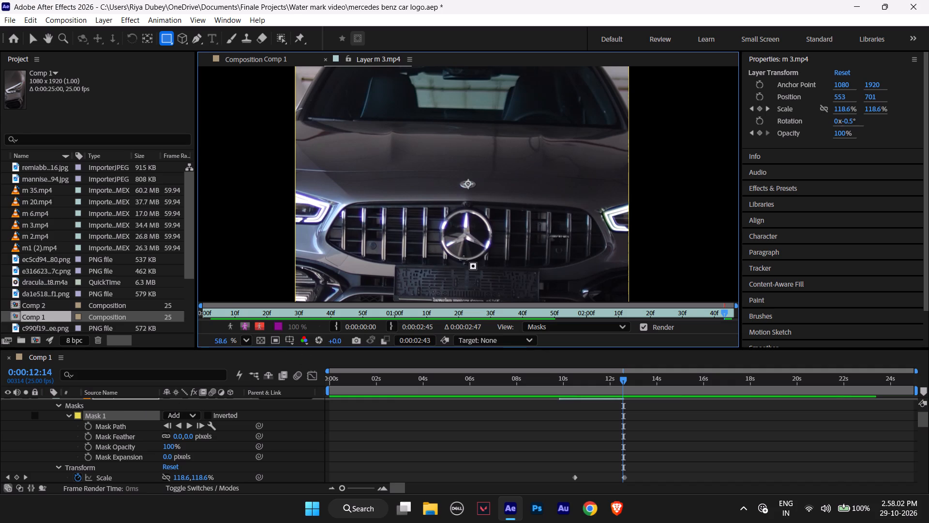
alt+scroll(438, 236, down, 3)
alt+scroll(438, 236, up, 1)
alt+scroll(438, 236, down, 3)
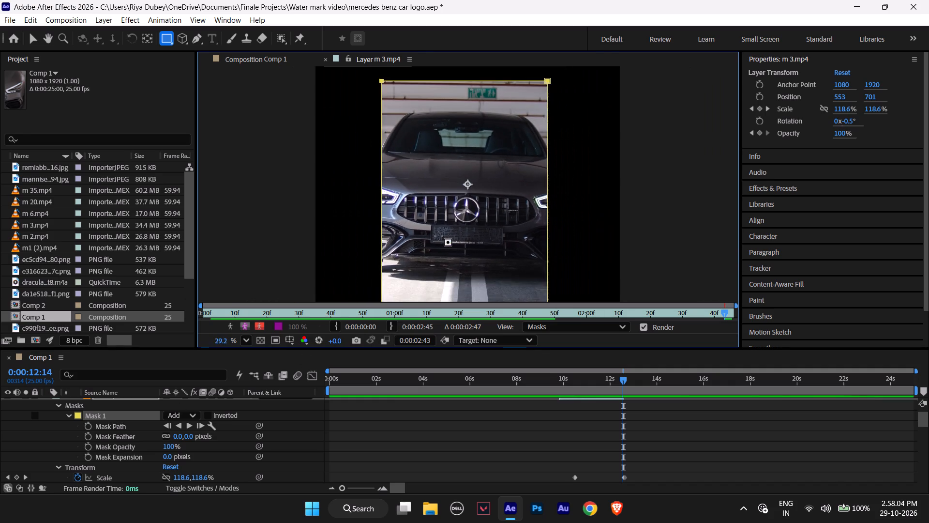
alt+scroll(438, 236, down, 3)
scroll(462, 178, down, 3)
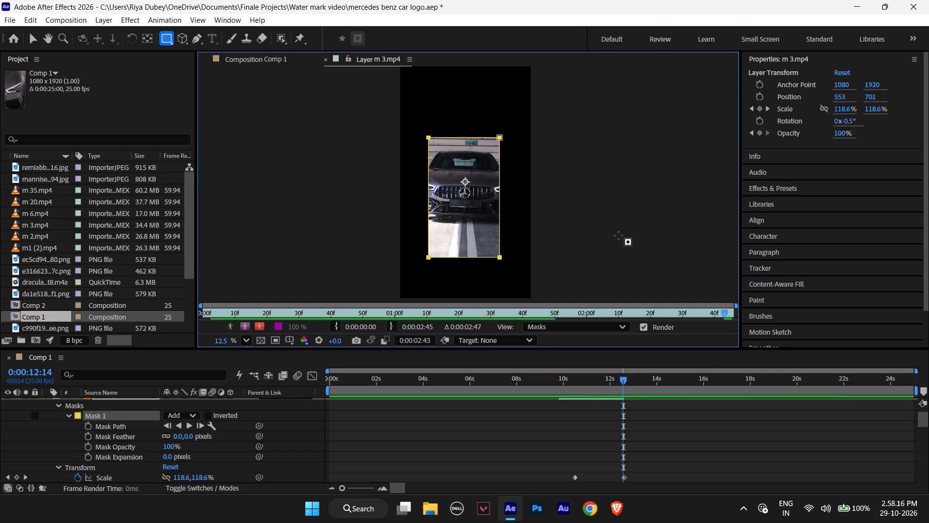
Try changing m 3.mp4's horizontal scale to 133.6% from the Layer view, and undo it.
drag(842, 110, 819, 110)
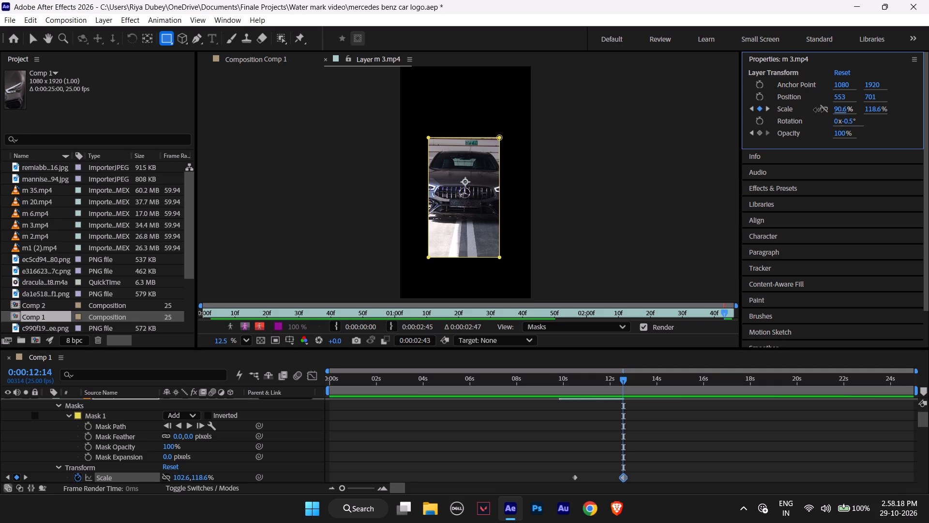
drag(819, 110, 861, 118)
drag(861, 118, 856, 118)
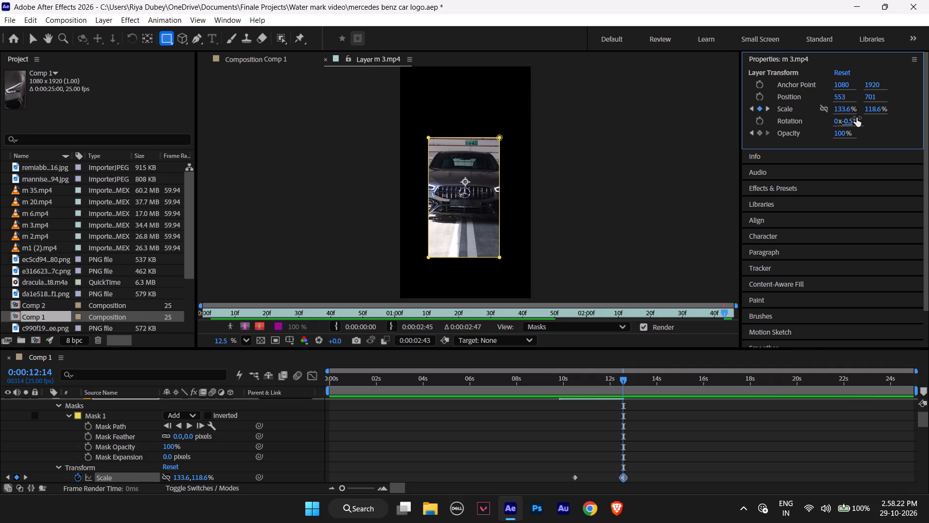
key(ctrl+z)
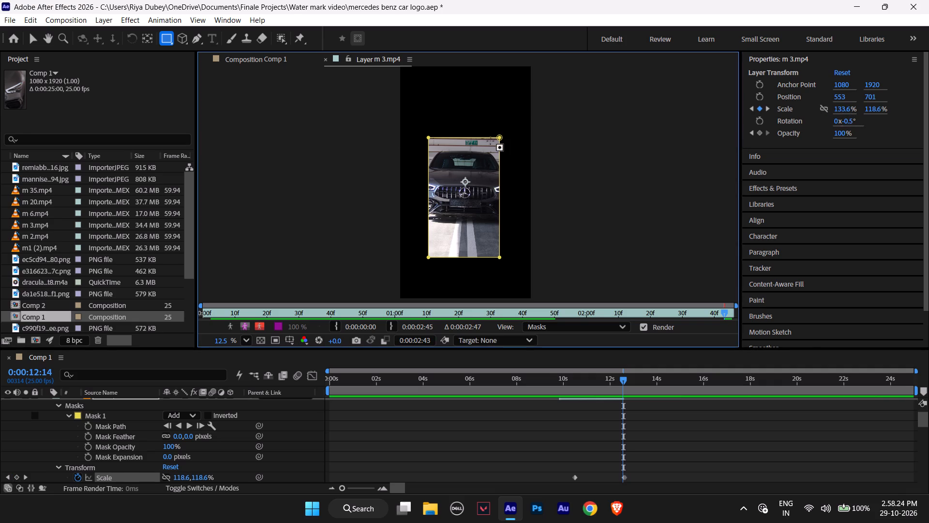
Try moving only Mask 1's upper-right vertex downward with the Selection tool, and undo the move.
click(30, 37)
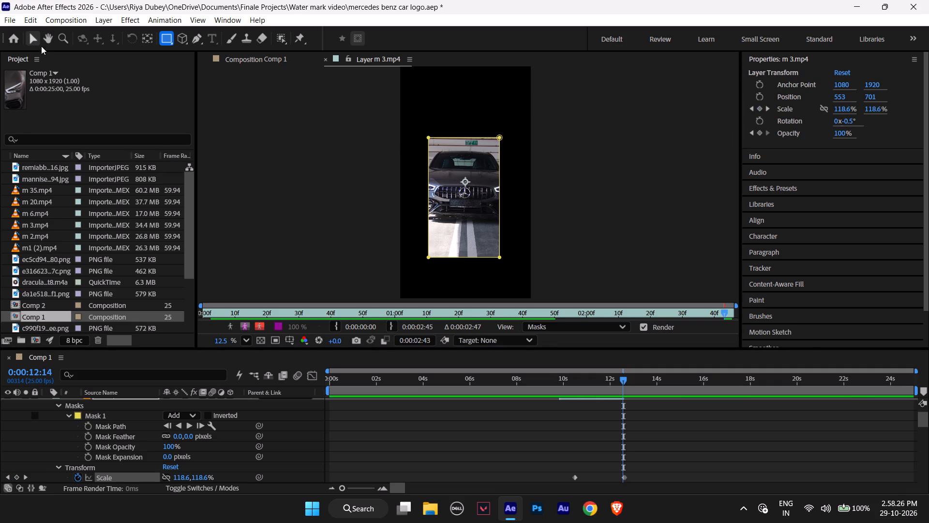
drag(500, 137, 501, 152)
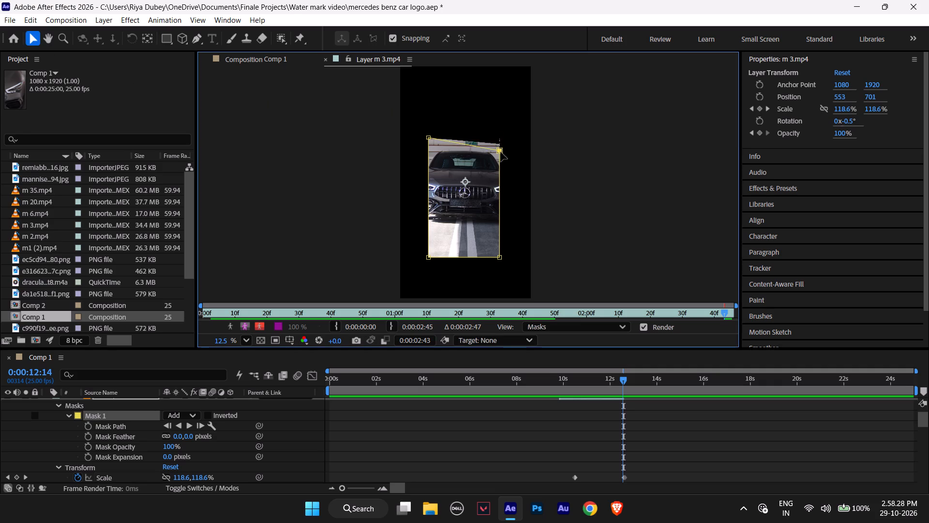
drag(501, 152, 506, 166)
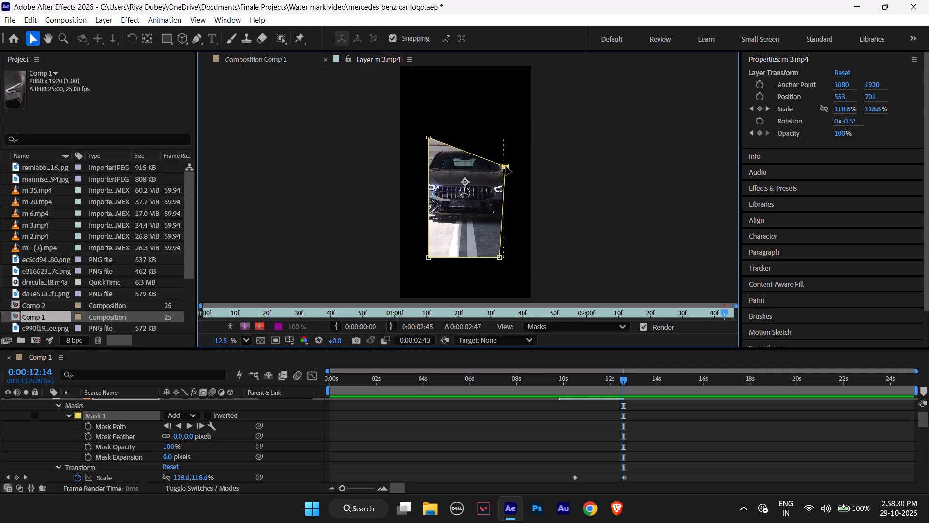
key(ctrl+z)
Select both upper vertices of Mask 1 and move them together straight down to just above the car's front grille.
drag(414, 123, 530, 140)
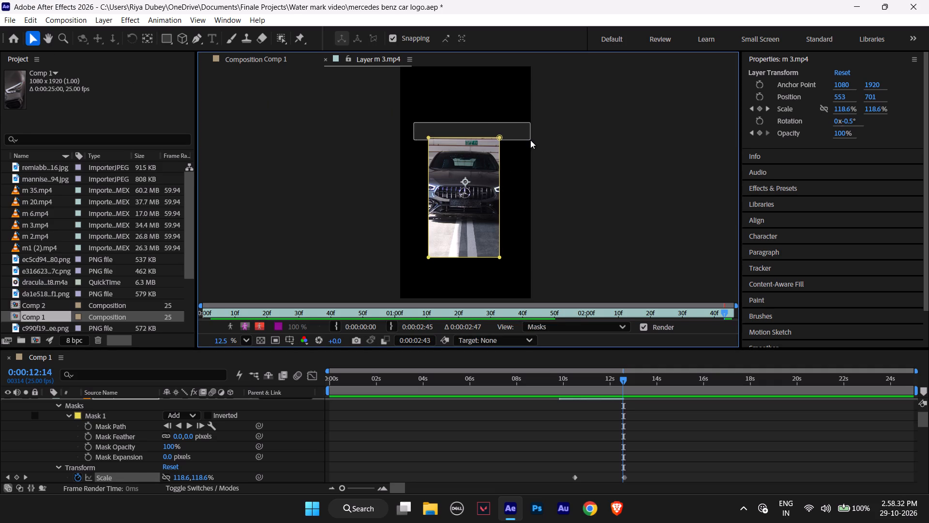
drag(530, 140, 527, 143)
drag(499, 136, 500, 136)
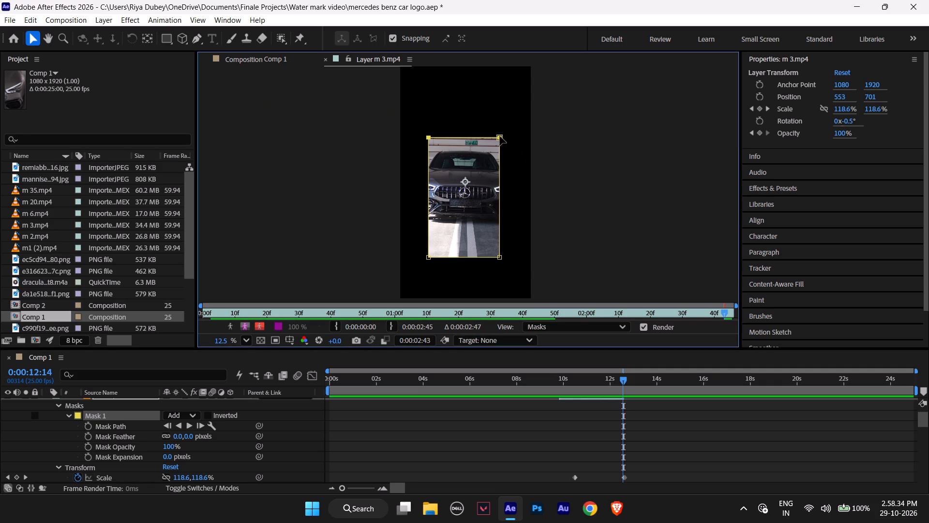
drag(500, 136, 499, 169)
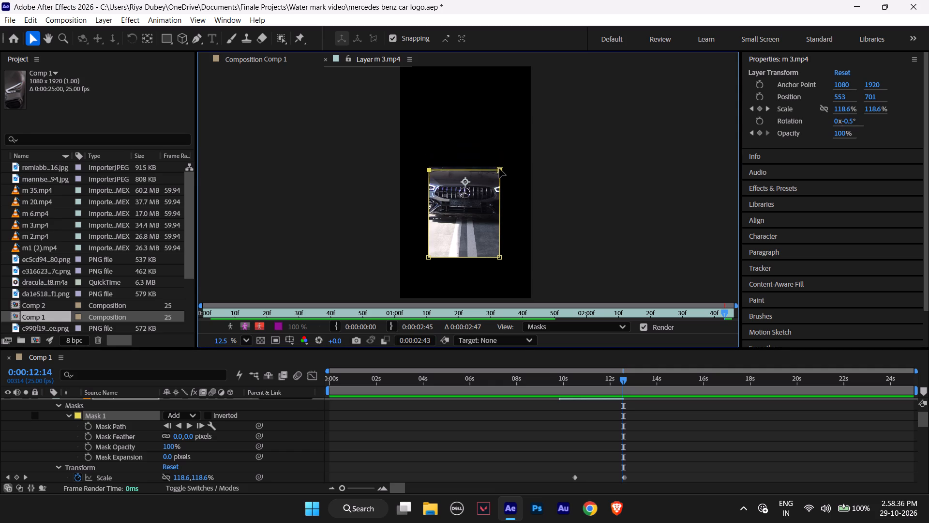
drag(499, 169, 498, 175)
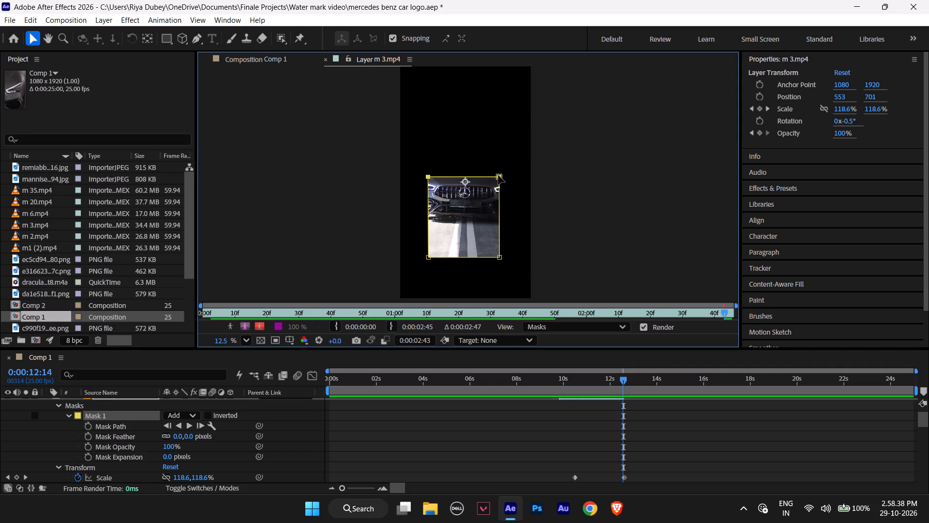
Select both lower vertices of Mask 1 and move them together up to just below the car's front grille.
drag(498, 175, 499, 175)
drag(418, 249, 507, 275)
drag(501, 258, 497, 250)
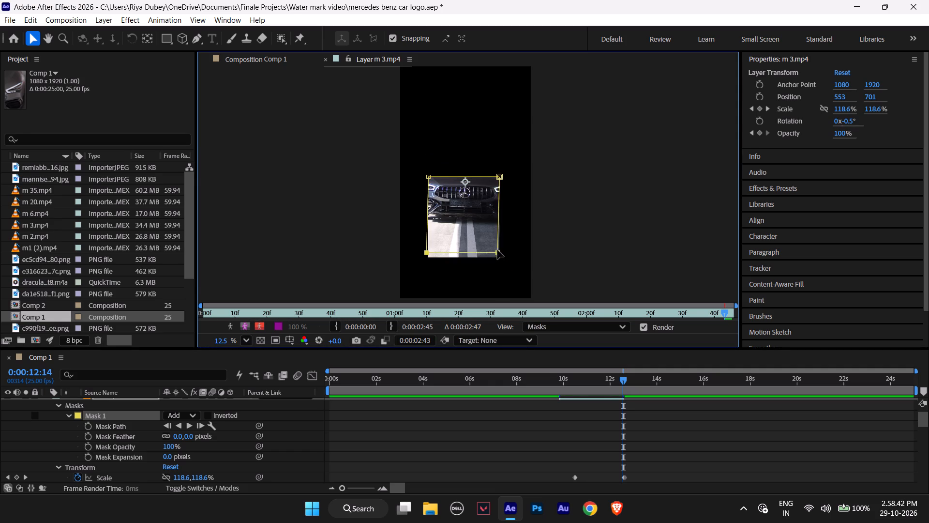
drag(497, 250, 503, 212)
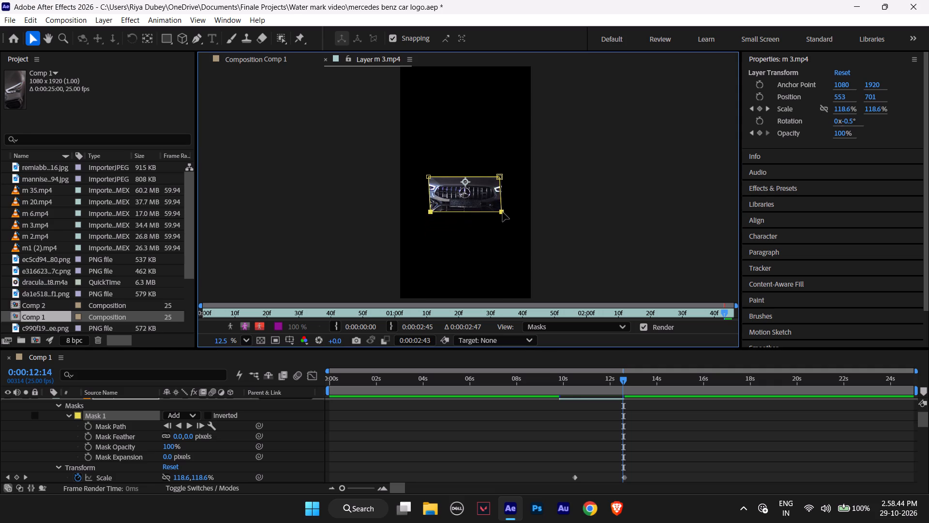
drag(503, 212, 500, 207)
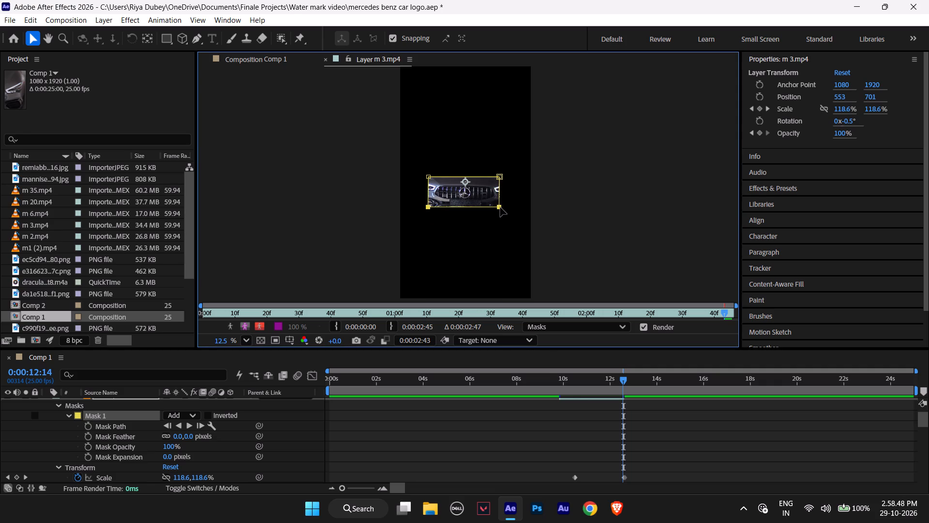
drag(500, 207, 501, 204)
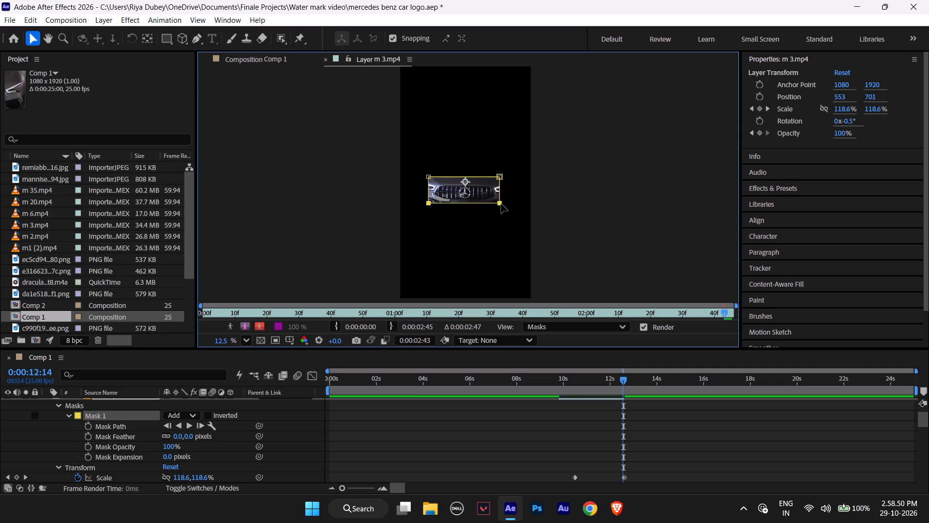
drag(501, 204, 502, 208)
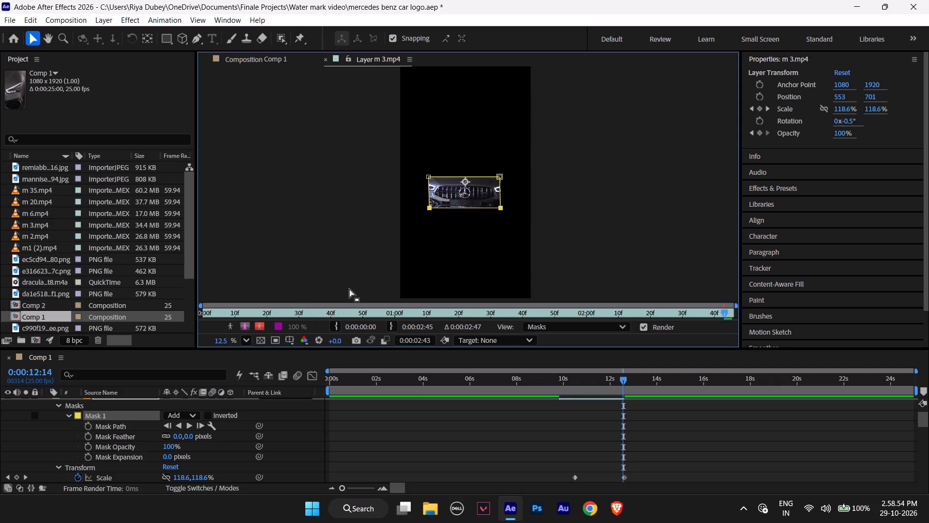
Preview Comp 1 in the Composition viewer from 0:00:05:17 through the masked m 3.mp4 clip, and scrub back to 0:00:09:16.
drag(623, 382, 503, 386)
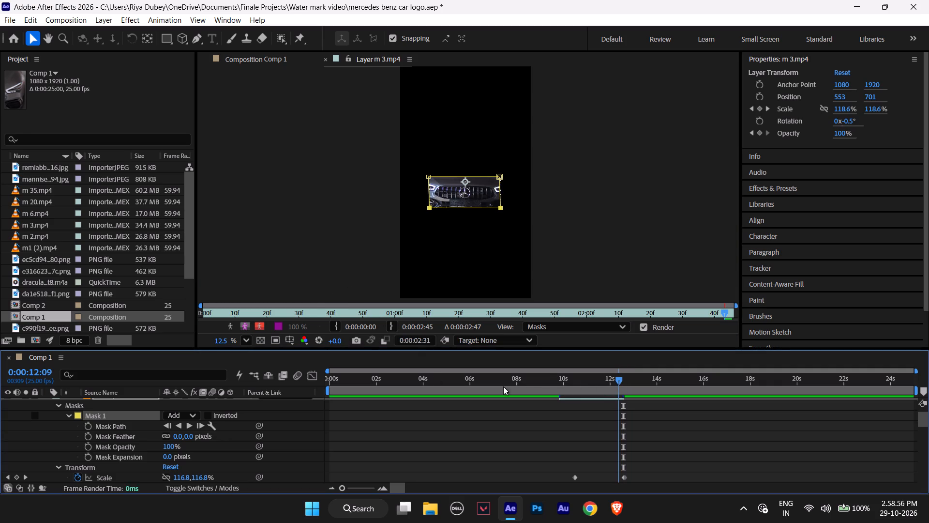
drag(503, 386, 461, 385)
click(262, 57)
key(space)
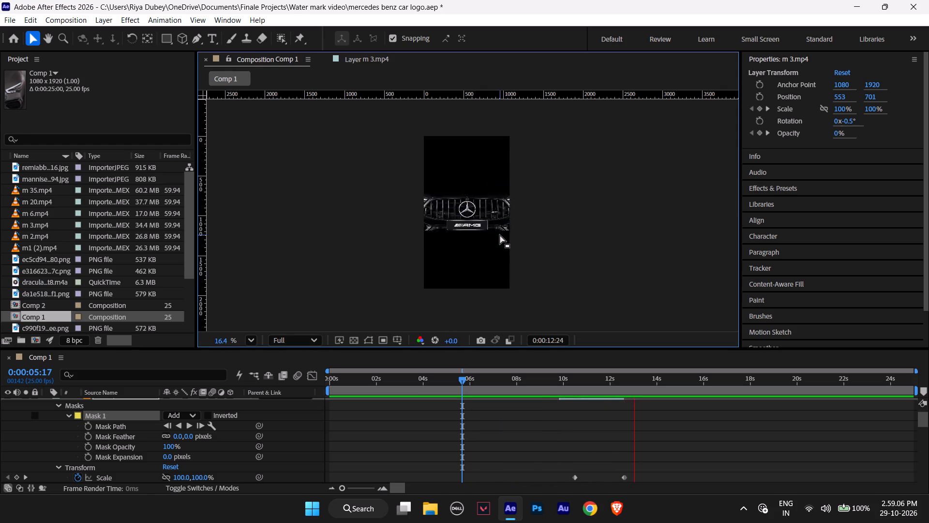
key(space)
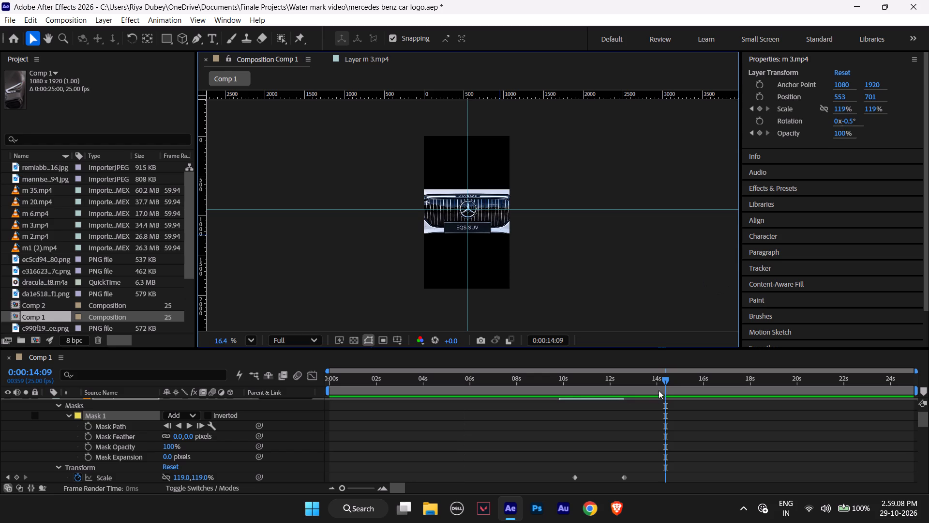
drag(666, 377, 555, 371)
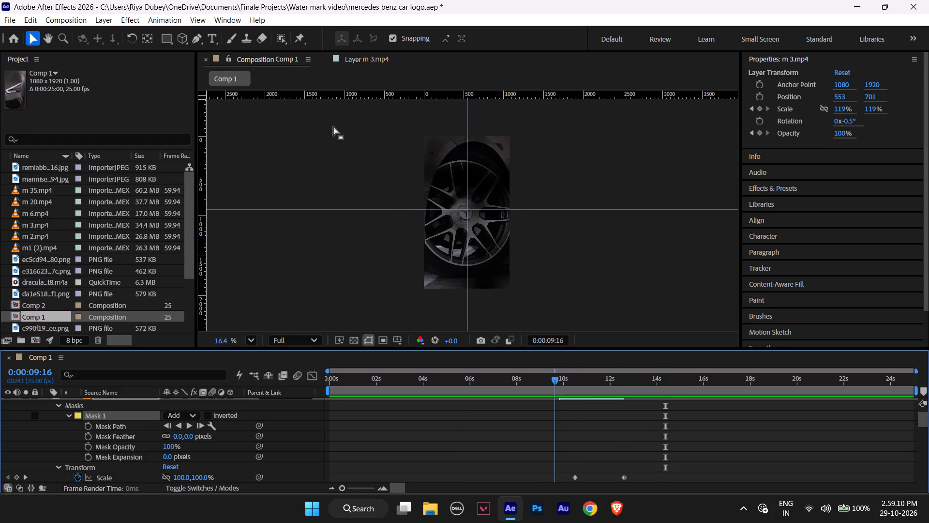
Close the Layer viewer of m 3.mp4 and return to the Comp 1 composition view.
click(355, 60)
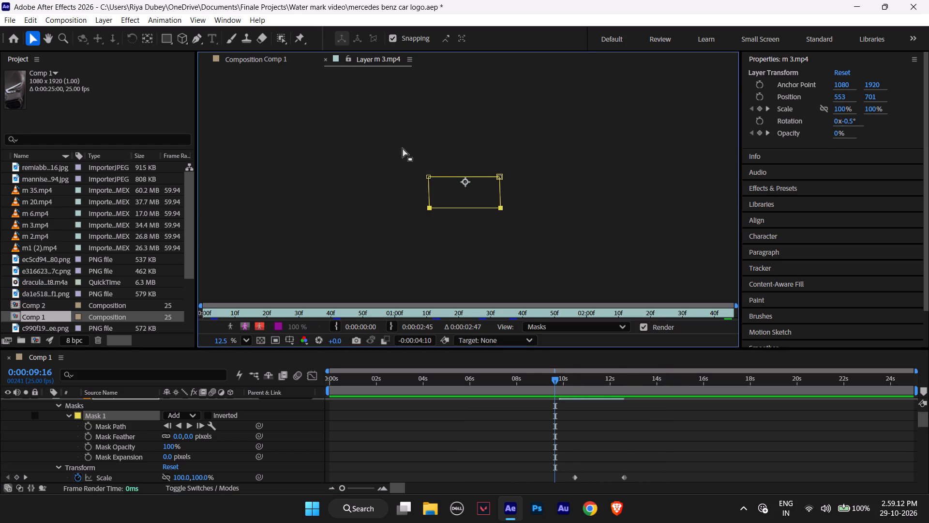
click(327, 61)
click(272, 58)
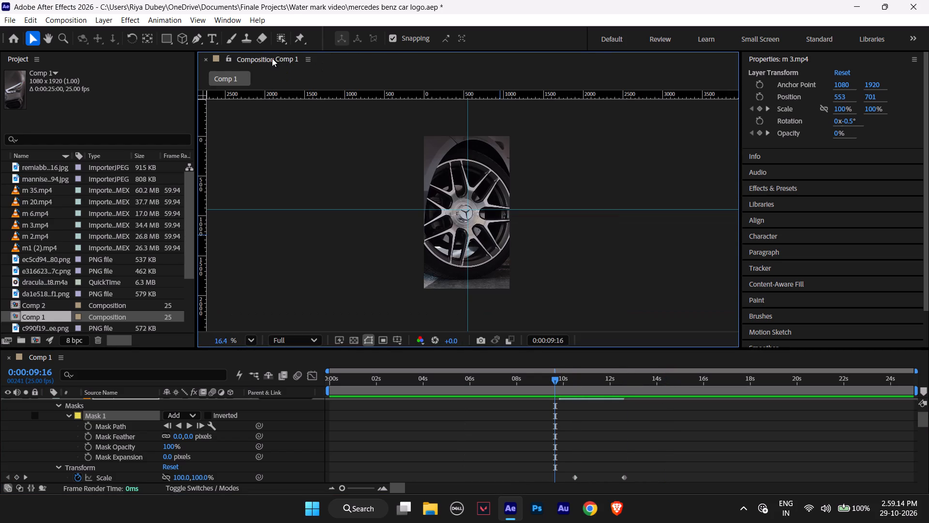
At 0:00:10:02, delete the whole Masks group from the m 3.mp4 layer, including Mask 1.
drag(555, 378, 571, 380)
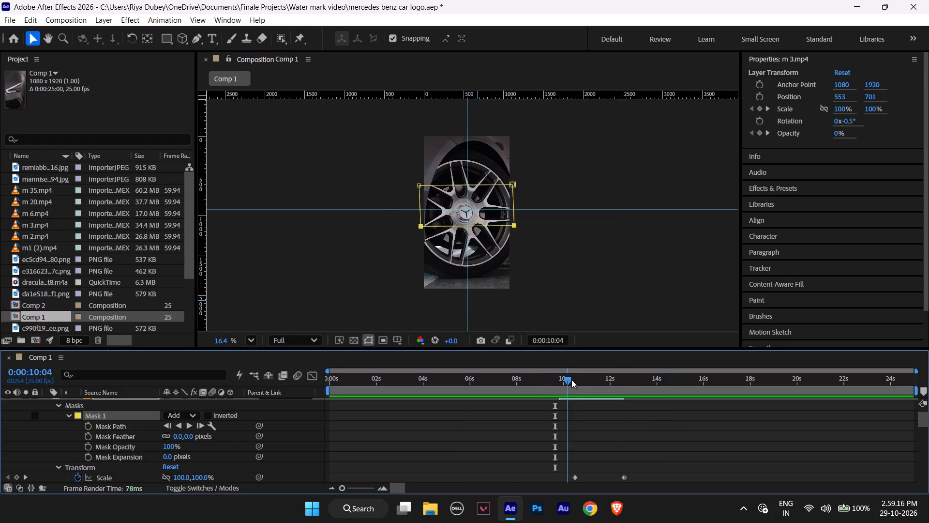
drag(571, 380, 575, 380)
click(102, 414)
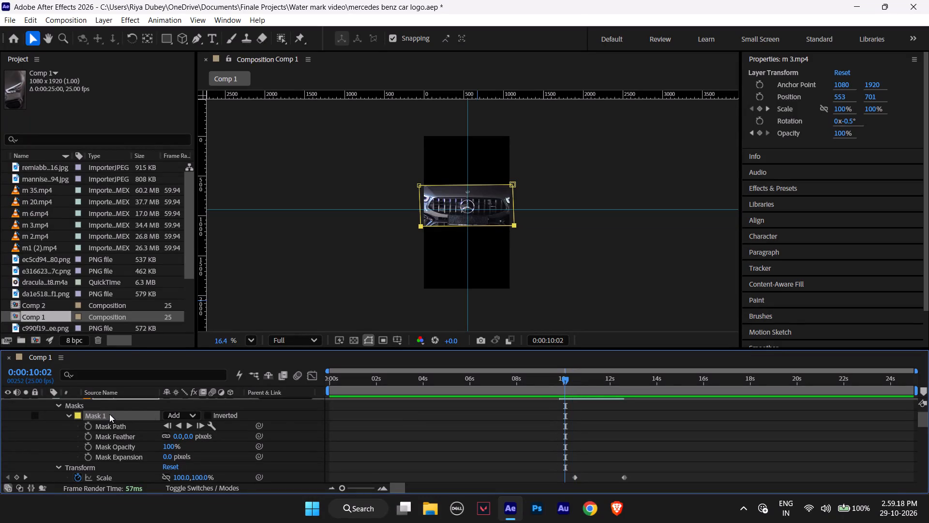
key(Delete)
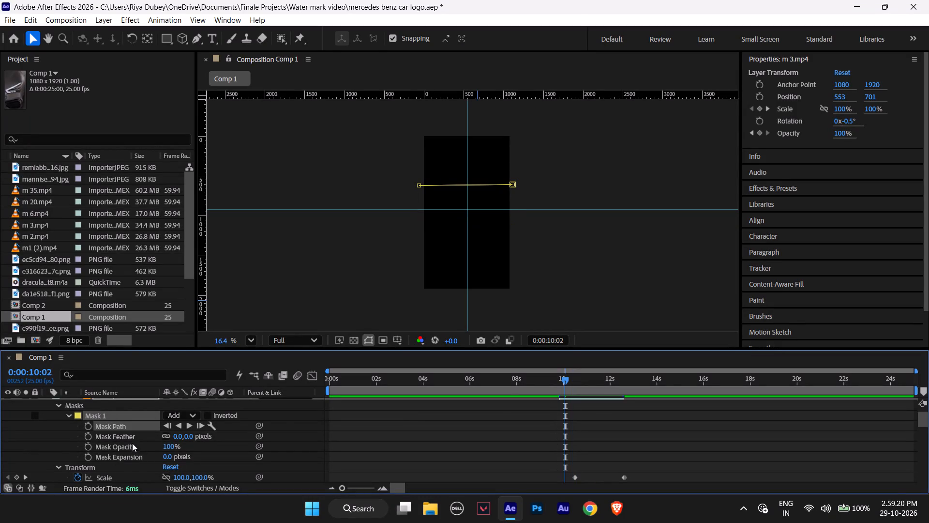
scroll(103, 446, up, 2)
click(102, 476)
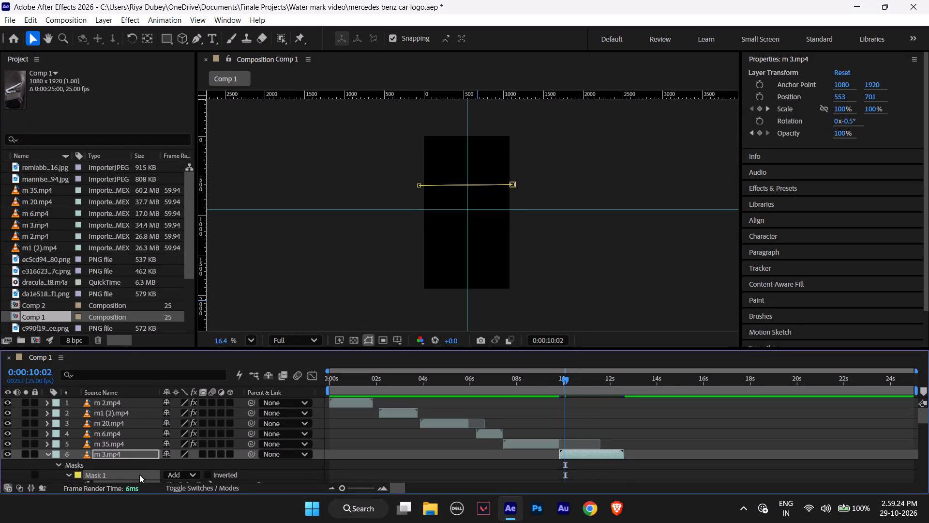
click(85, 463)
key(Delete)
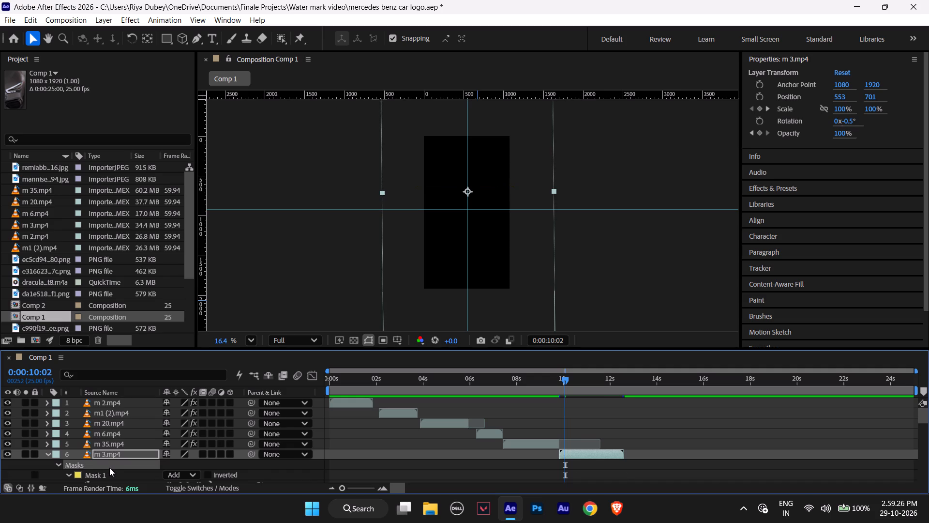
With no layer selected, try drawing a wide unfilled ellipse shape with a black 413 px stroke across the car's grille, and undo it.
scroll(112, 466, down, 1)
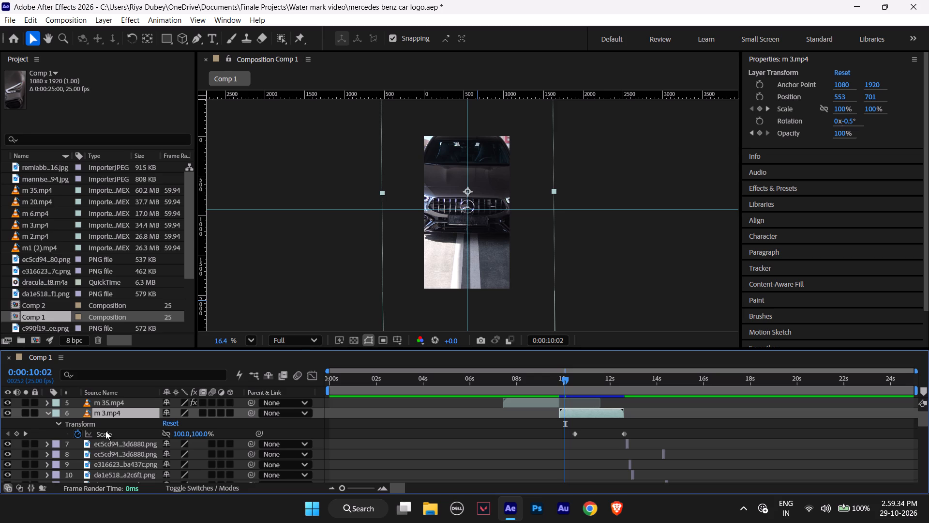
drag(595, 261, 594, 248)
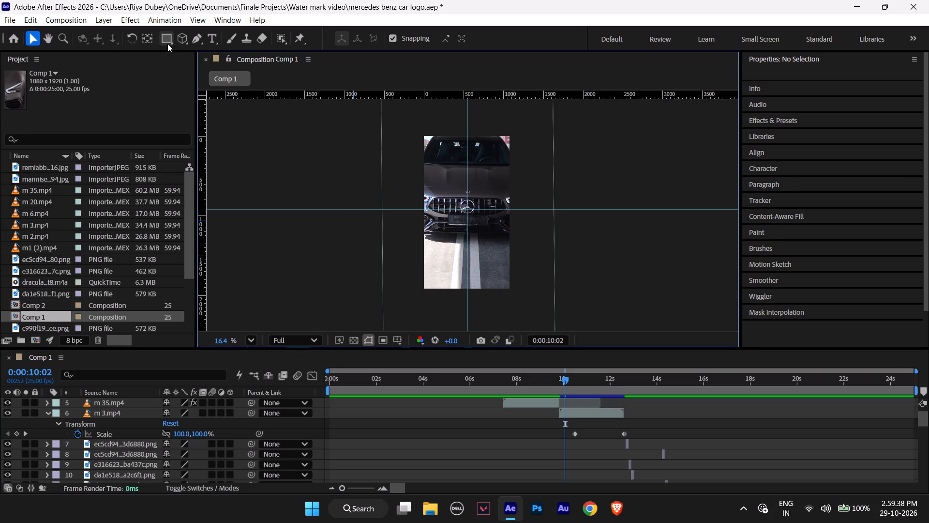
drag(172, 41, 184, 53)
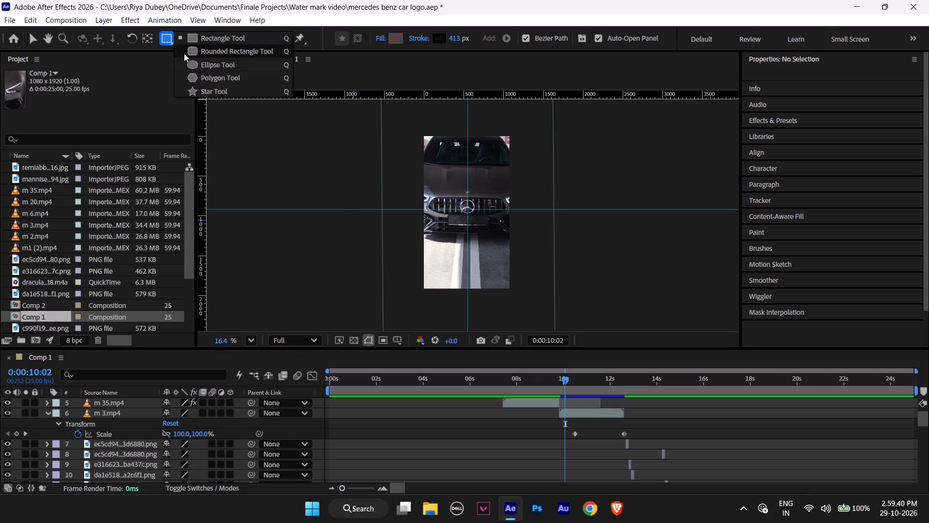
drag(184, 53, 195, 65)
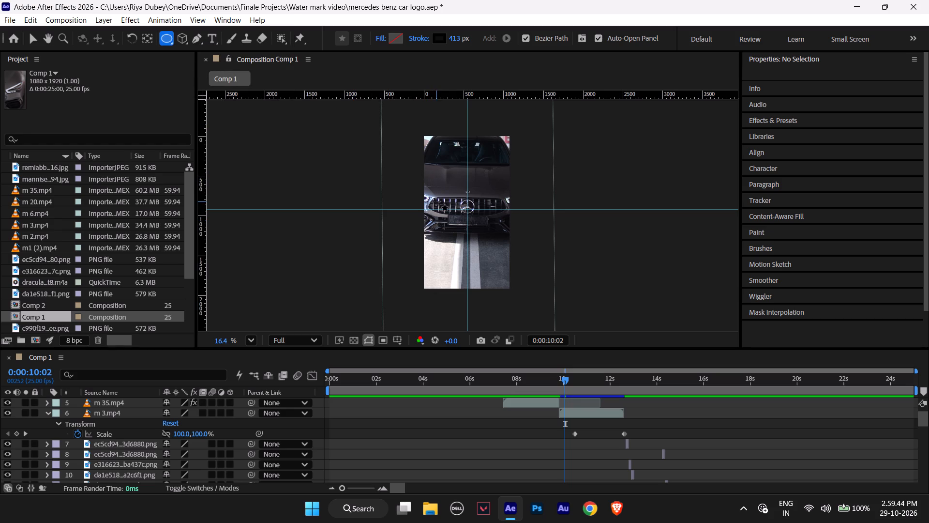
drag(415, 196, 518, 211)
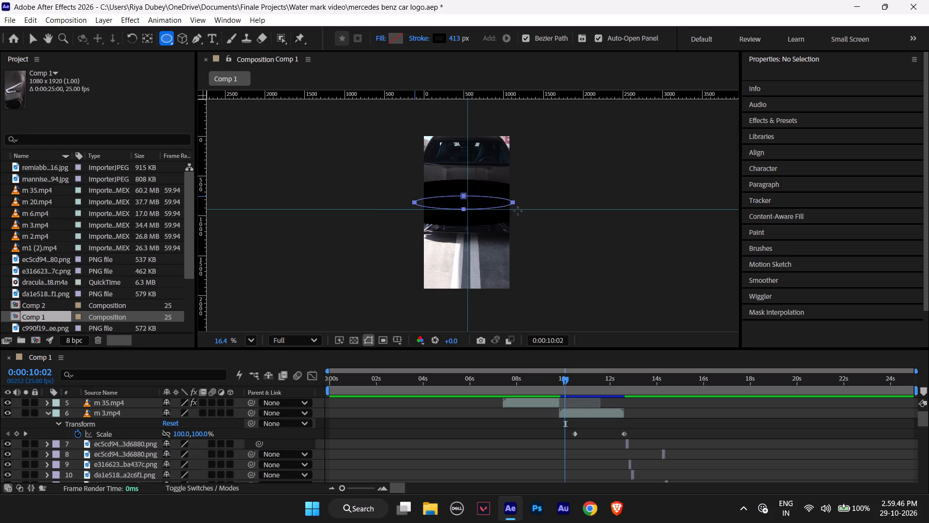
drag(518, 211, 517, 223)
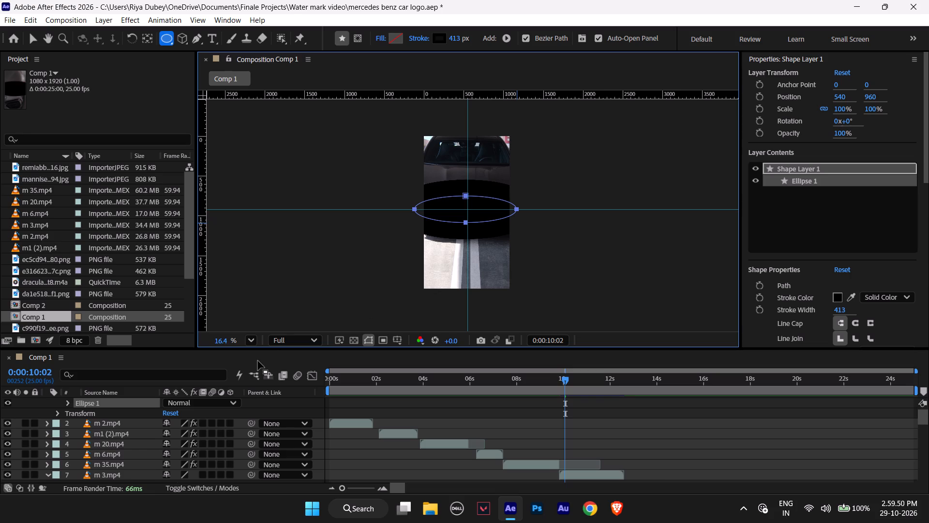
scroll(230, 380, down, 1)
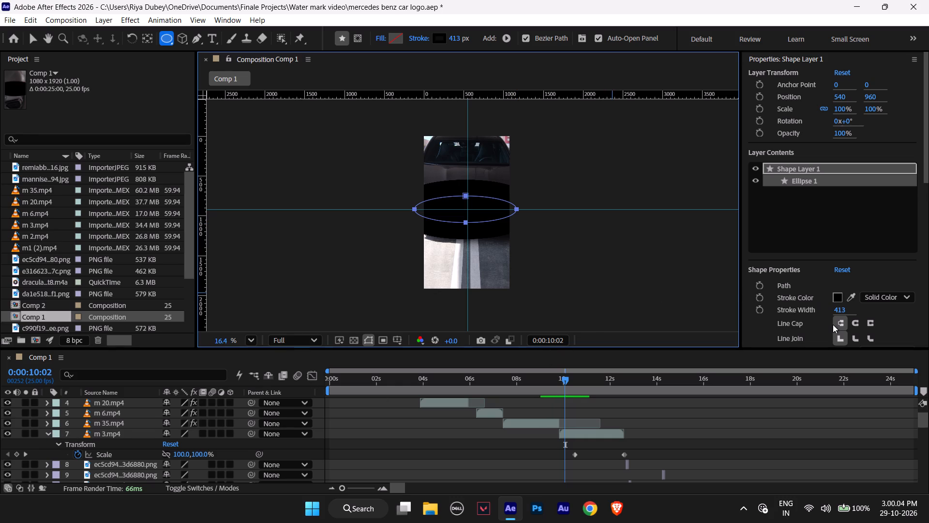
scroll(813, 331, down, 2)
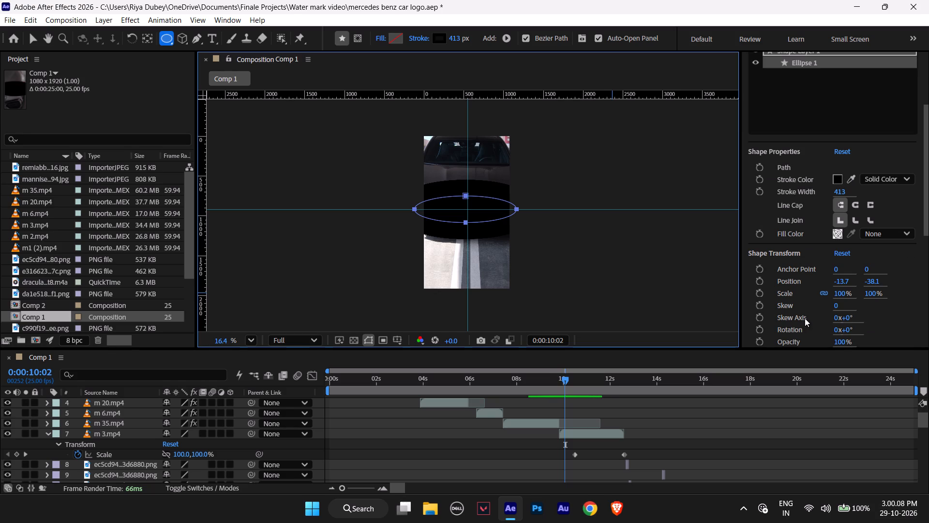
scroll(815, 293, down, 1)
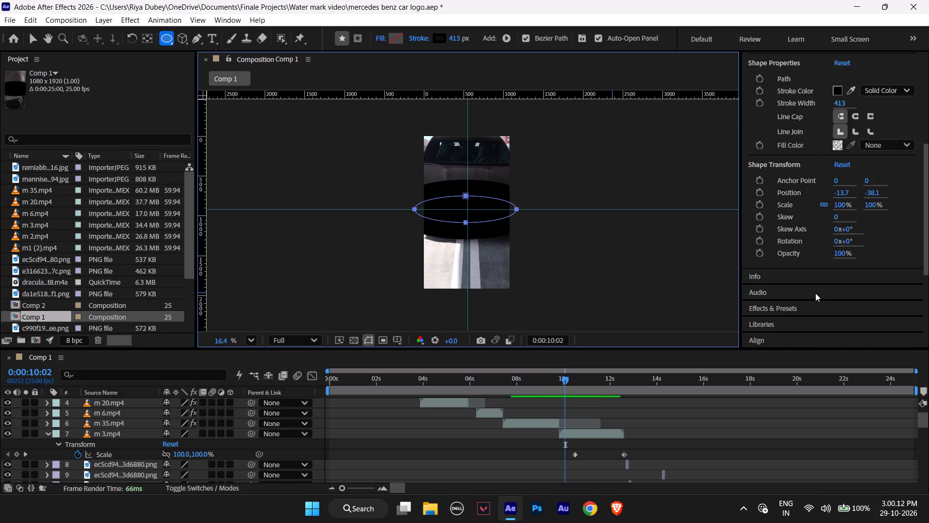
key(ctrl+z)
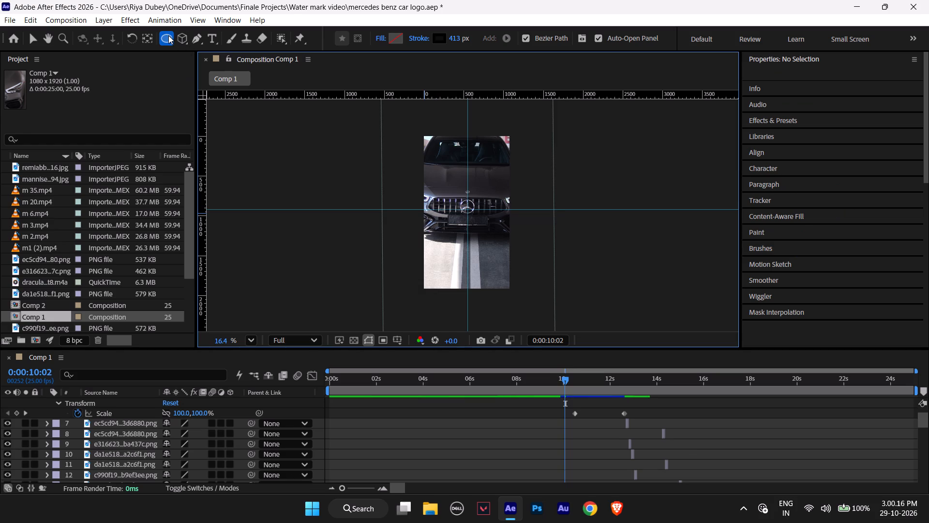
Draw an unfilled rectangle shape with a black 413 px stroke around the outside of the whole composition frame.
drag(168, 35, 212, 36)
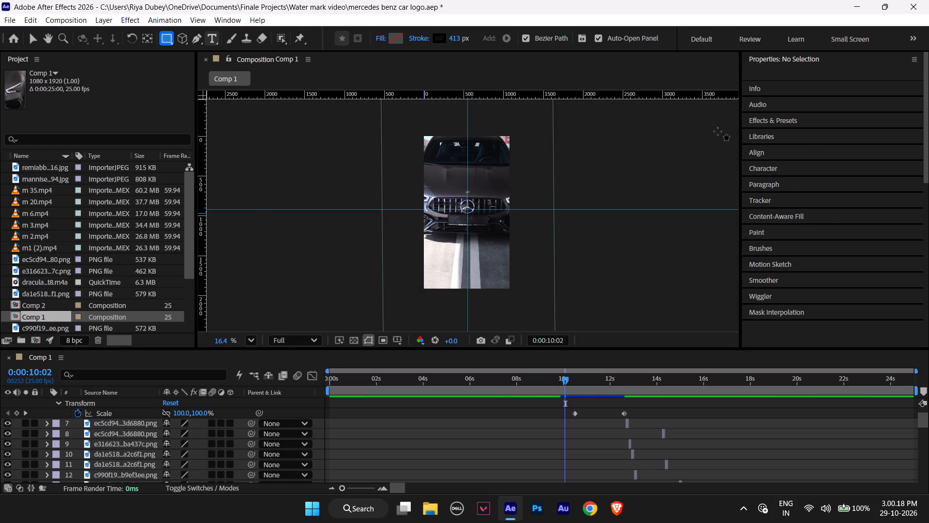
scroll(814, 141, up, 3)
drag(396, 117, 425, 136)
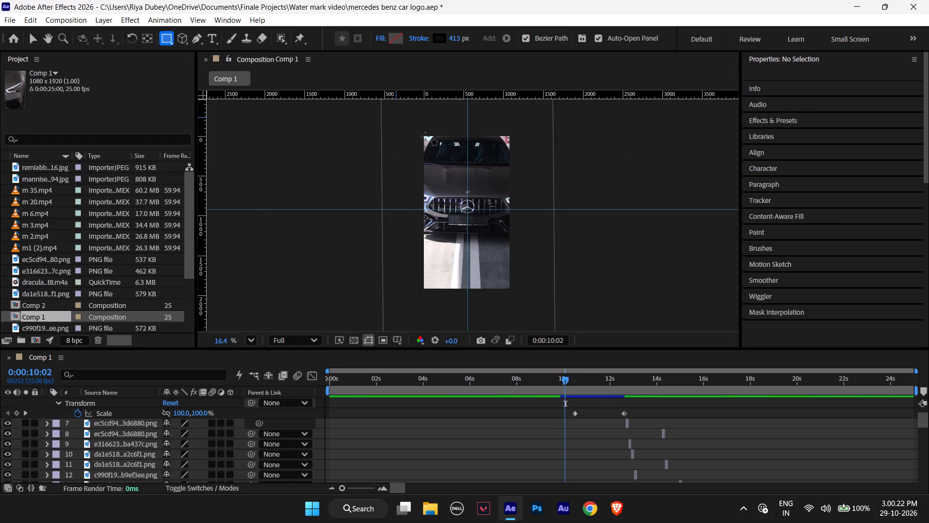
drag(425, 136, 526, 298)
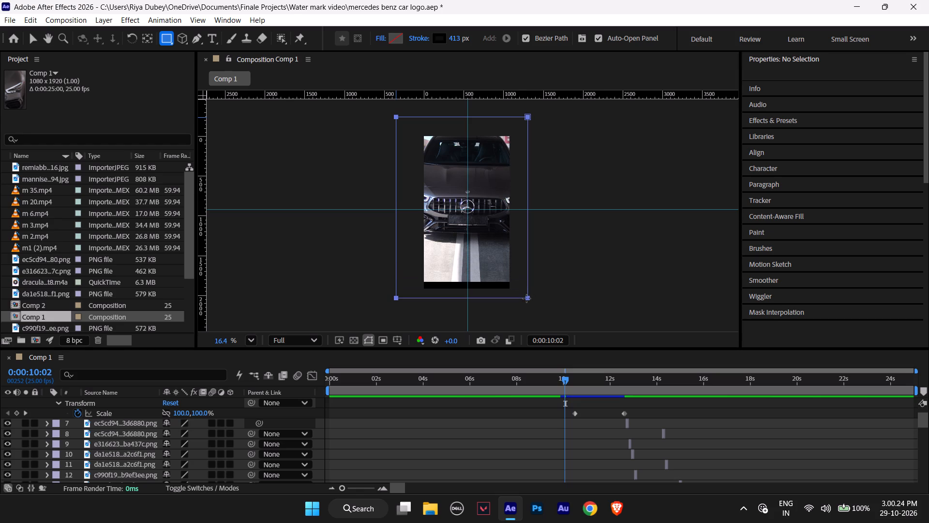
drag(526, 298, 528, 298)
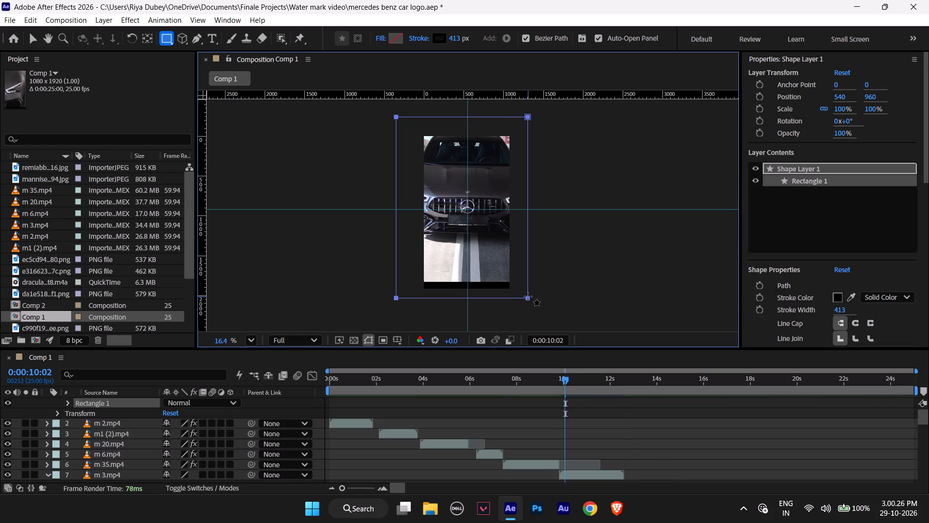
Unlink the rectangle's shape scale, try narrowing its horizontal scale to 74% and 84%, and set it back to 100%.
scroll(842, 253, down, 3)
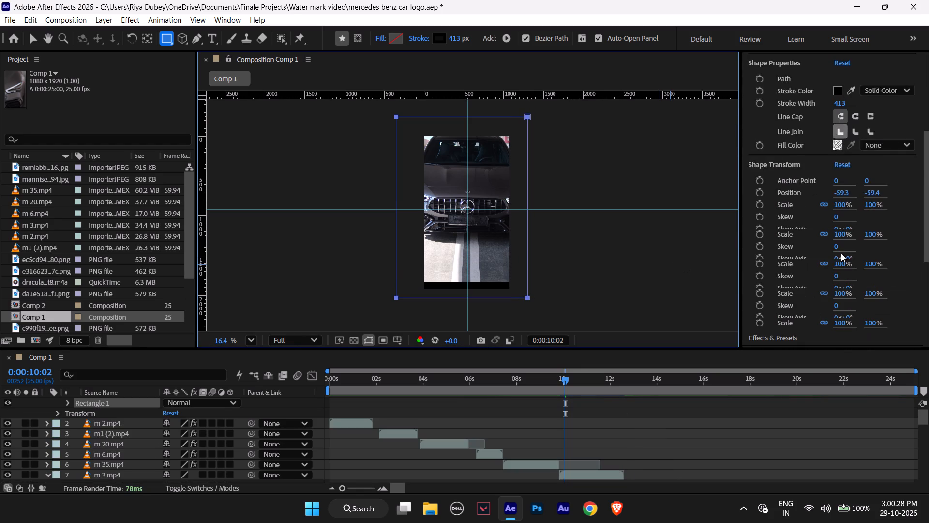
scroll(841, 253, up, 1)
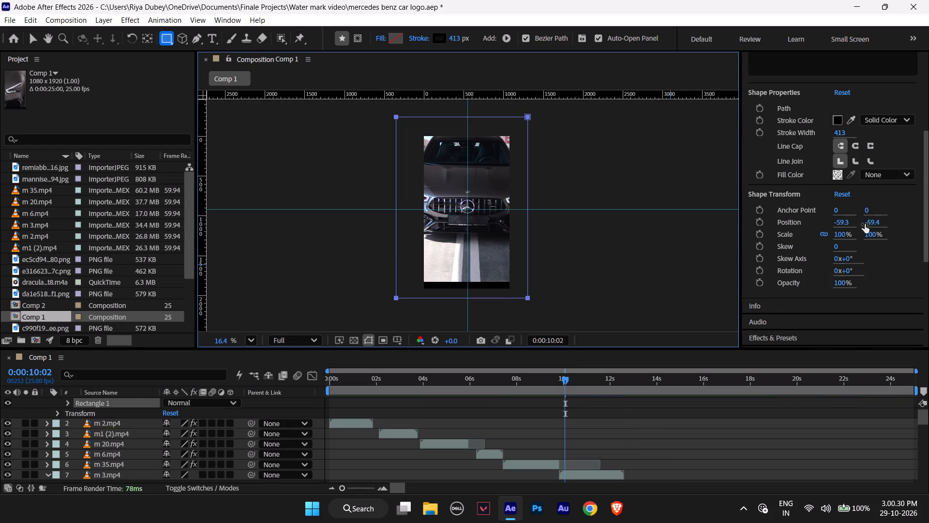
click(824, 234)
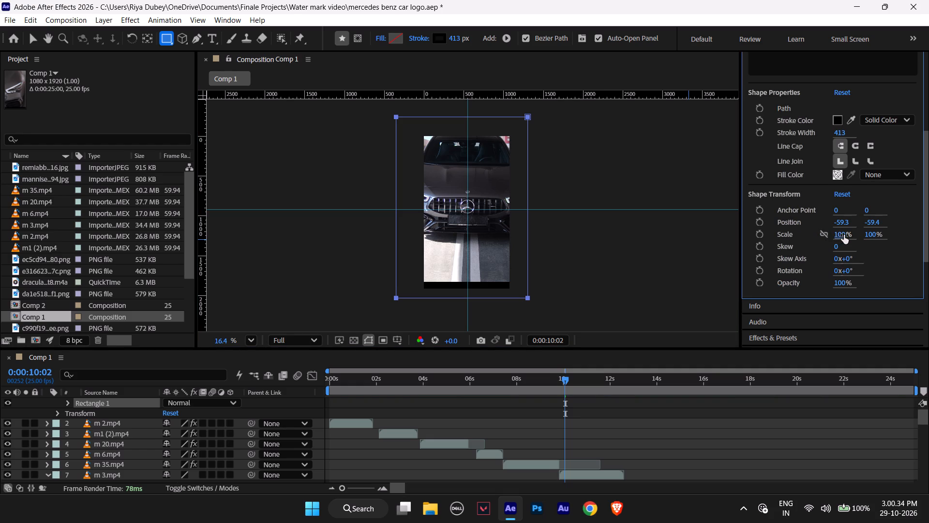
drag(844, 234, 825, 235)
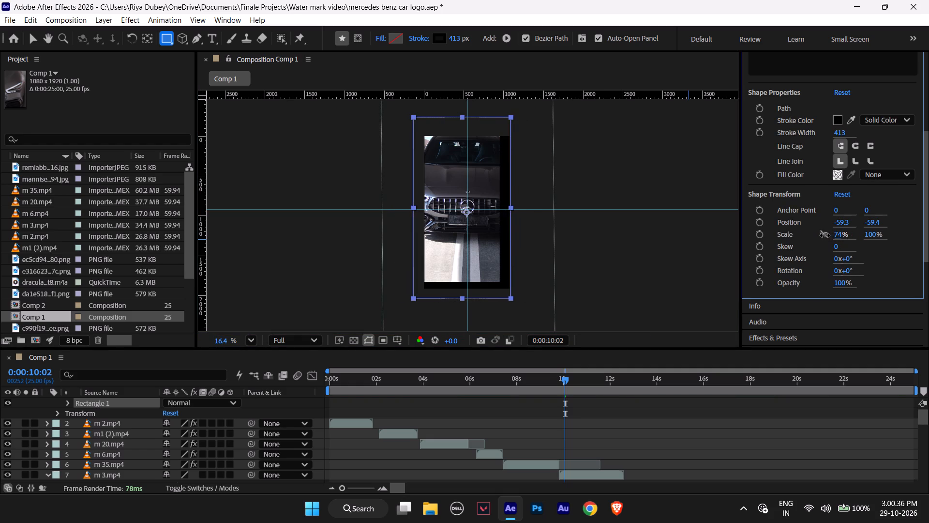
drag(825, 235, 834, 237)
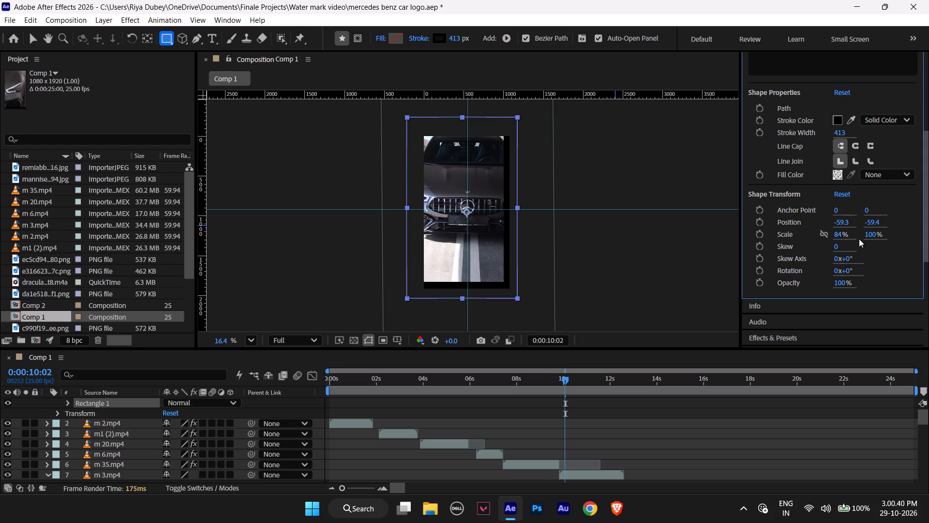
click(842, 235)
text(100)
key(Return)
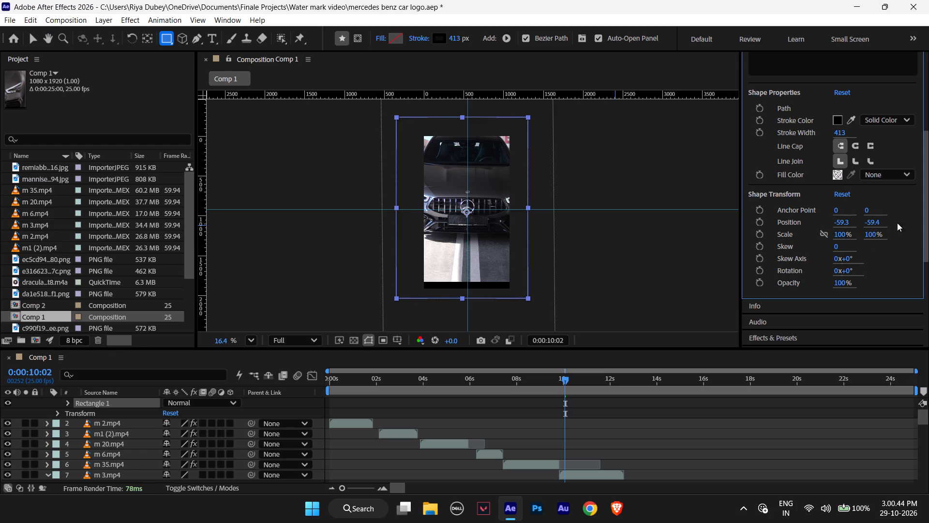
Nudge Shape Layer 1 horizontally to X position 600, centring the rectangle around the composition frame.
key(Right)
key(Right)
key(Right)
key(Right)
key(Right)
key(Right)
key(Right)
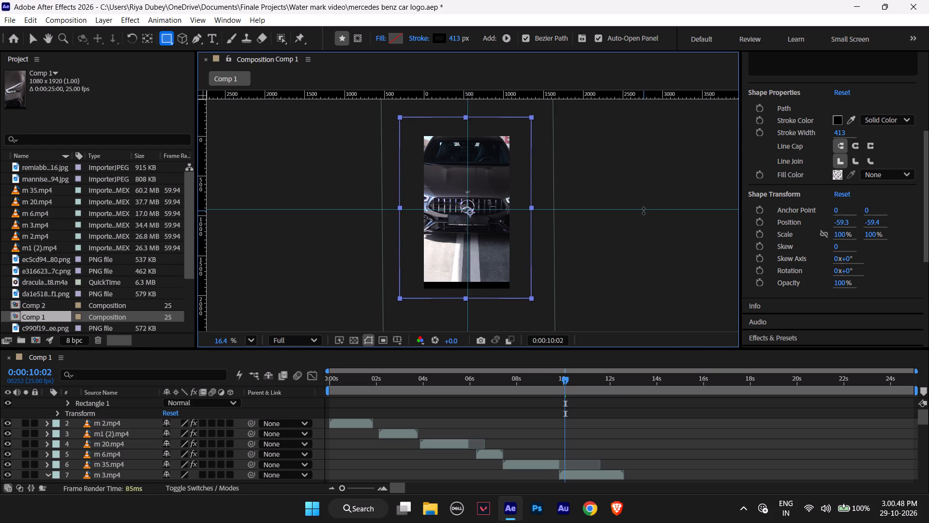
key(Right)
key(Right)
key(Right)
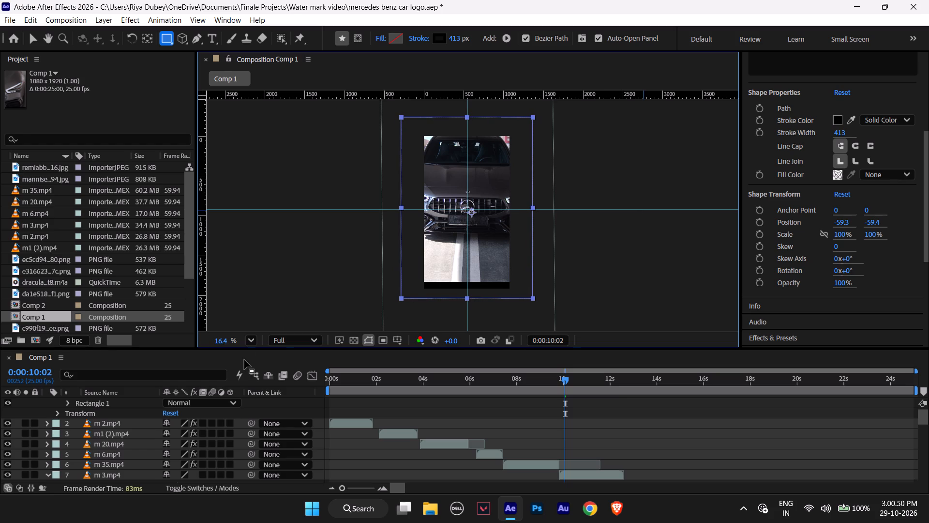
click(252, 340)
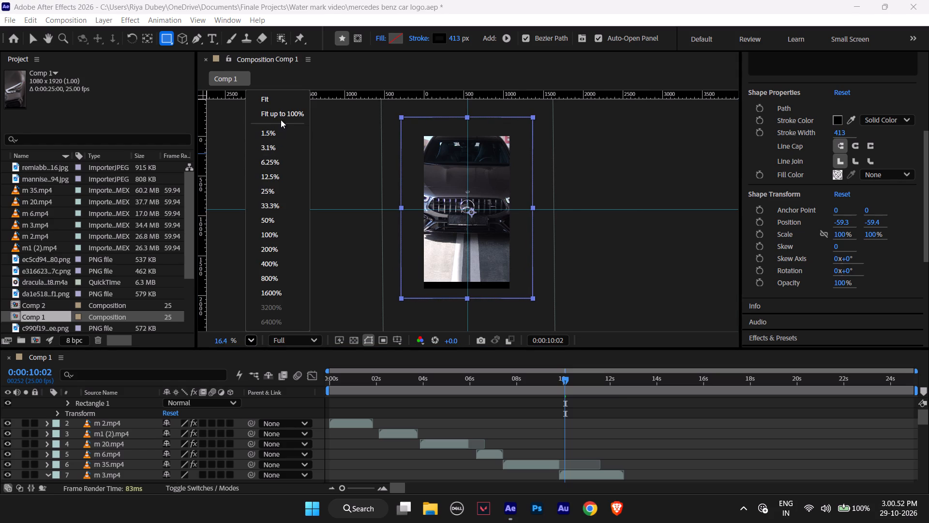
click(282, 116)
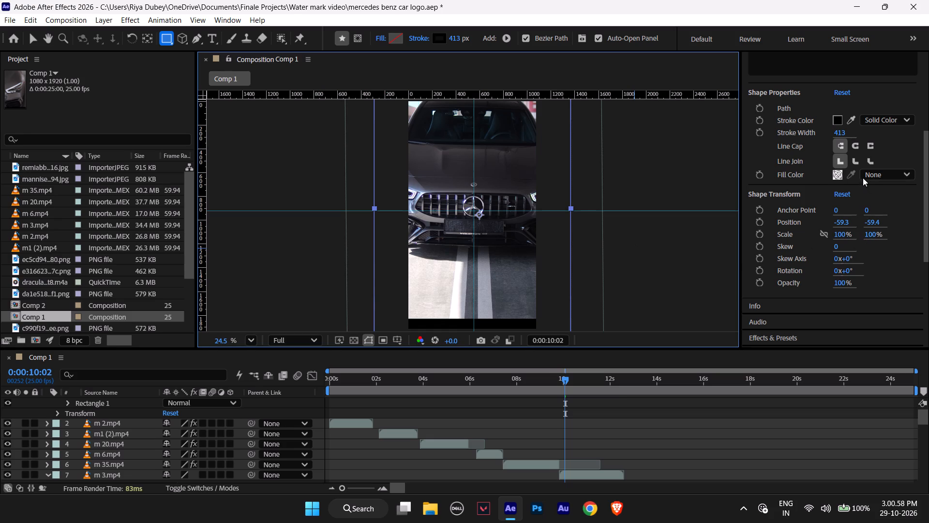
scroll(851, 194, up, 6)
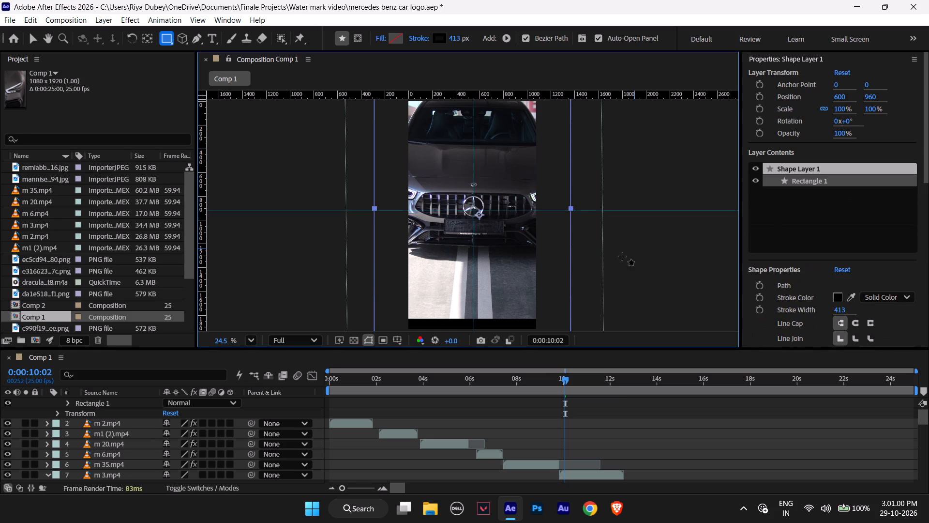
Move Shape Layer 1 down the layer stack to sit between m 35.mp4 and m 3.mp4.
scroll(158, 446, down, 6)
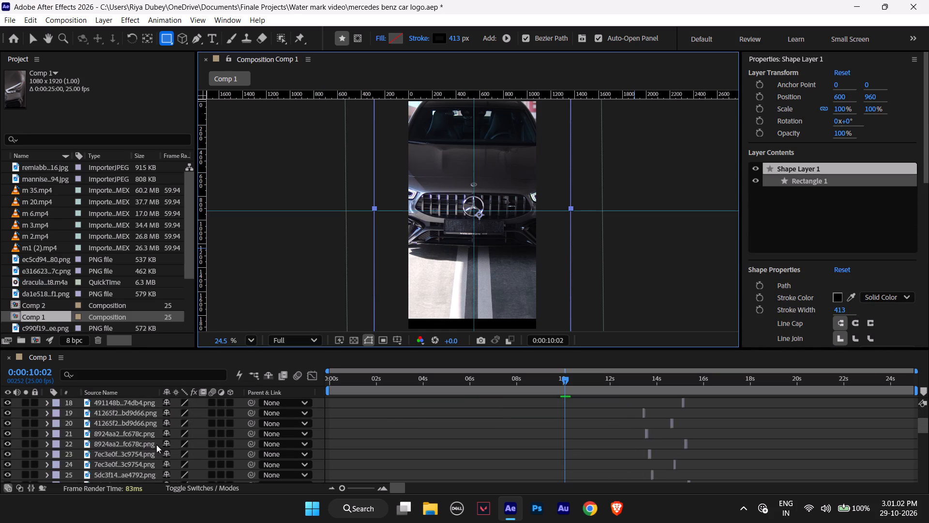
scroll(156, 444, up, 7)
scroll(155, 444, down, 2)
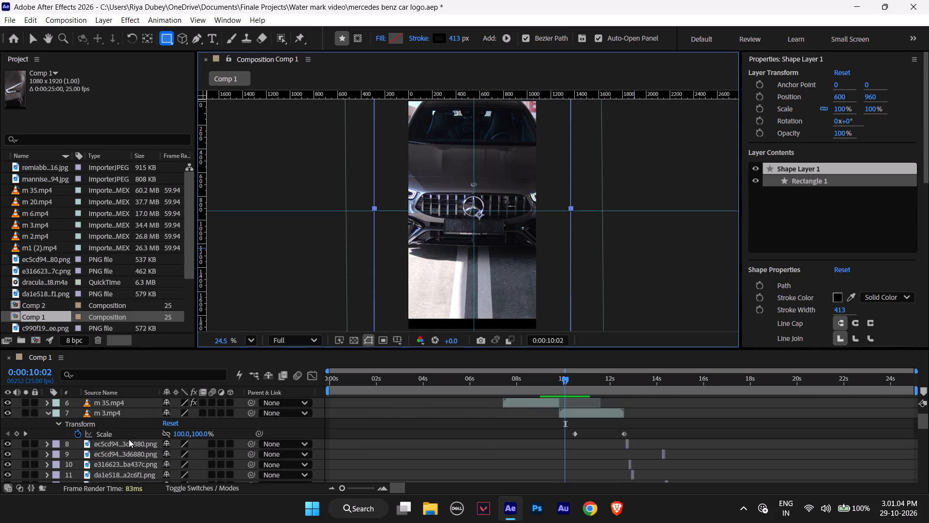
scroll(113, 437, up, 7)
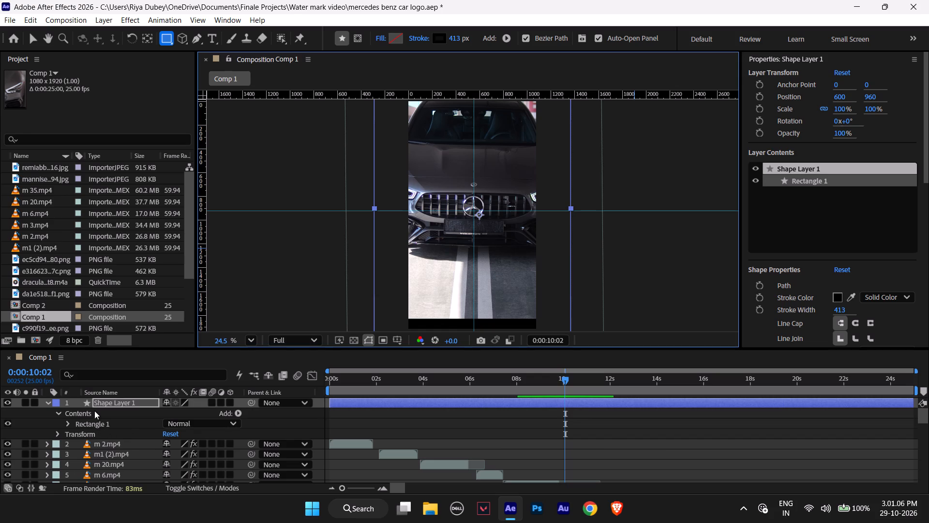
click(47, 402)
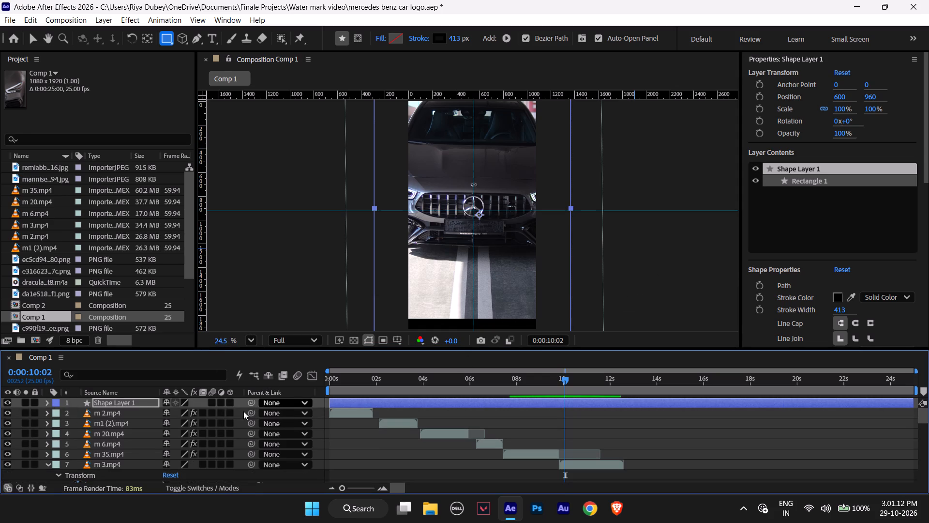
drag(145, 400, 146, 457)
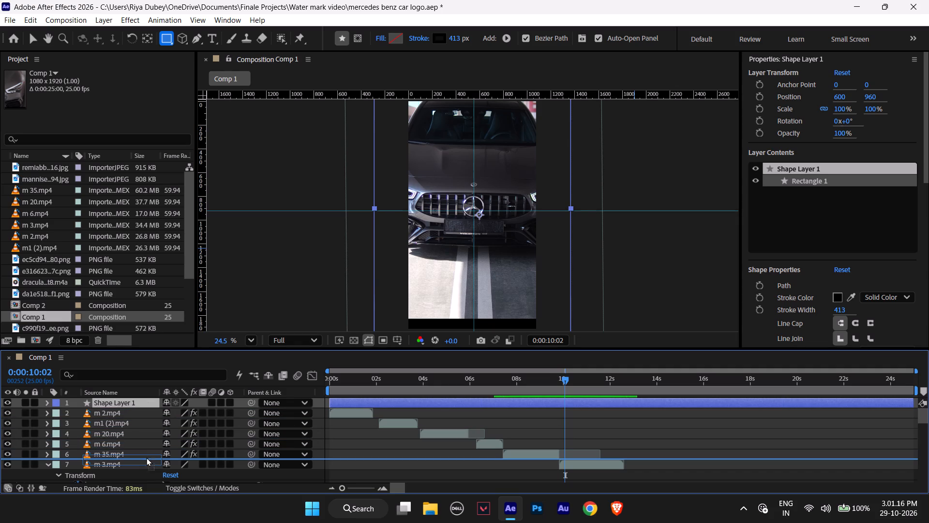
drag(146, 457, 146, 460)
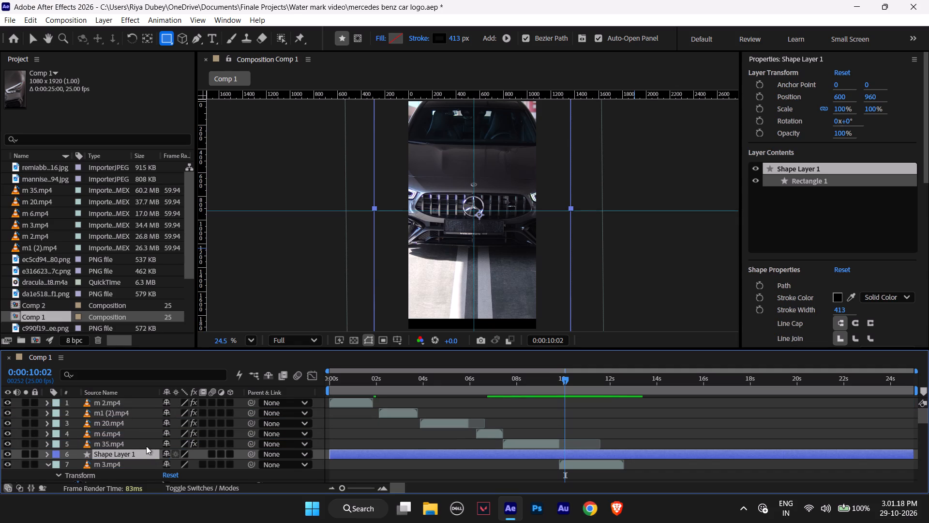
Trim both ends of Shape Layer 1 to match the time span of the m 3.mp4 clip, and collapse m 3.mp4's properties.
scroll(146, 446, down, 1)
drag(331, 415, 325, 424)
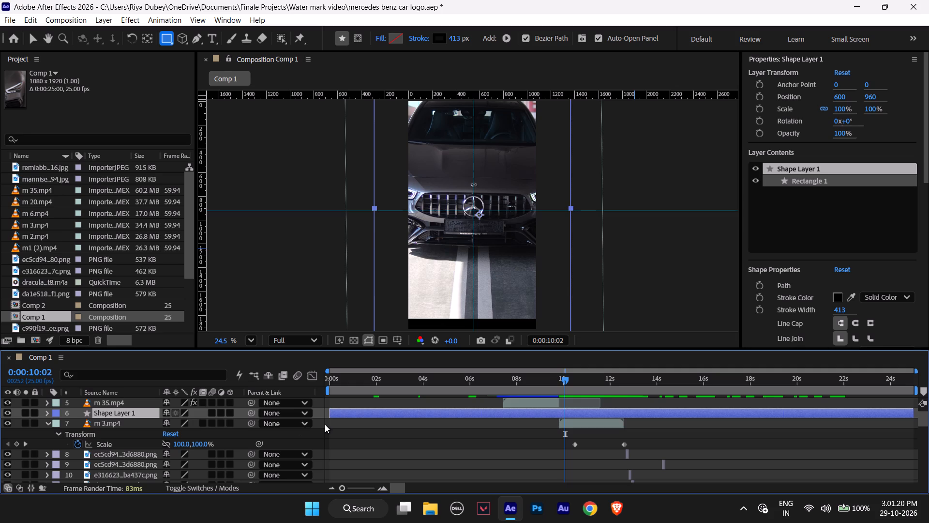
drag(325, 424, 560, 428)
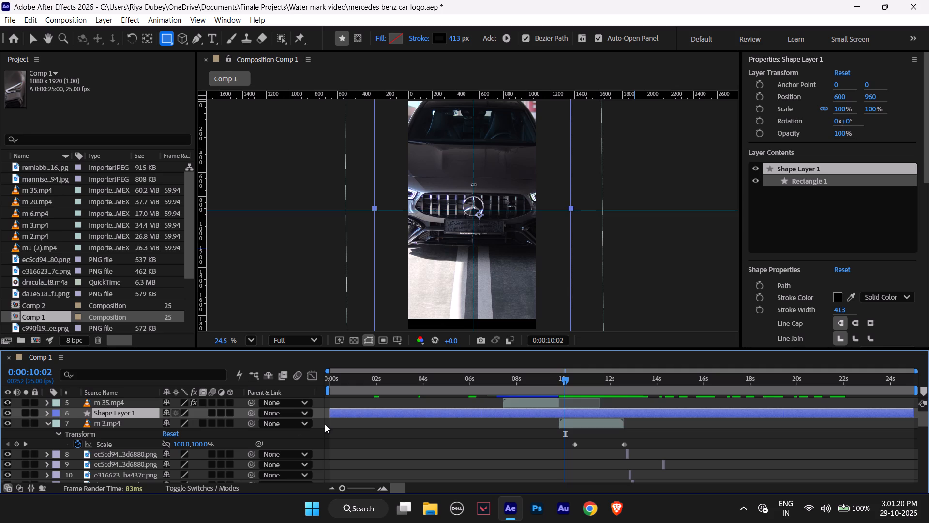
drag(916, 414, 325, 424)
drag(325, 424, 627, 442)
click(56, 432)
click(46, 424)
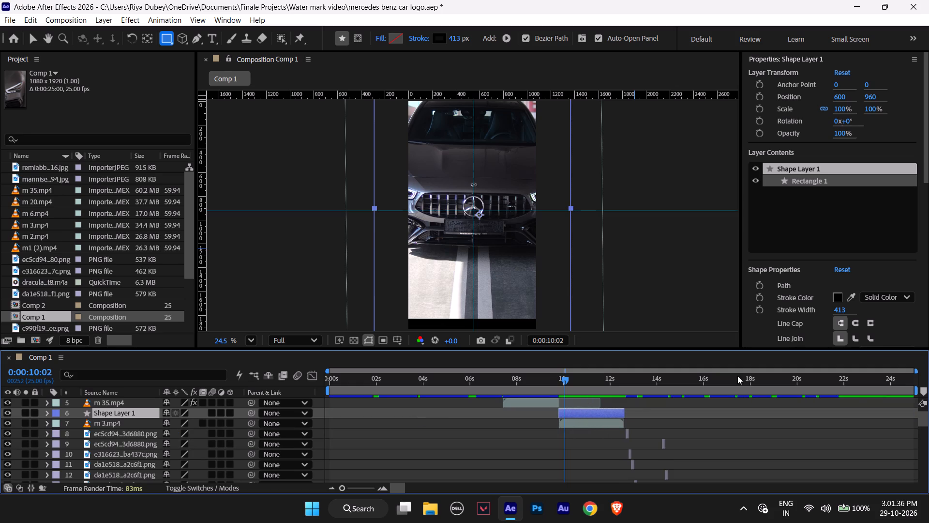
Play back the composition through the m 35.mp4 and m 3.mp4 clips to check the border shape and the transition.
scroll(830, 252, down, 3)
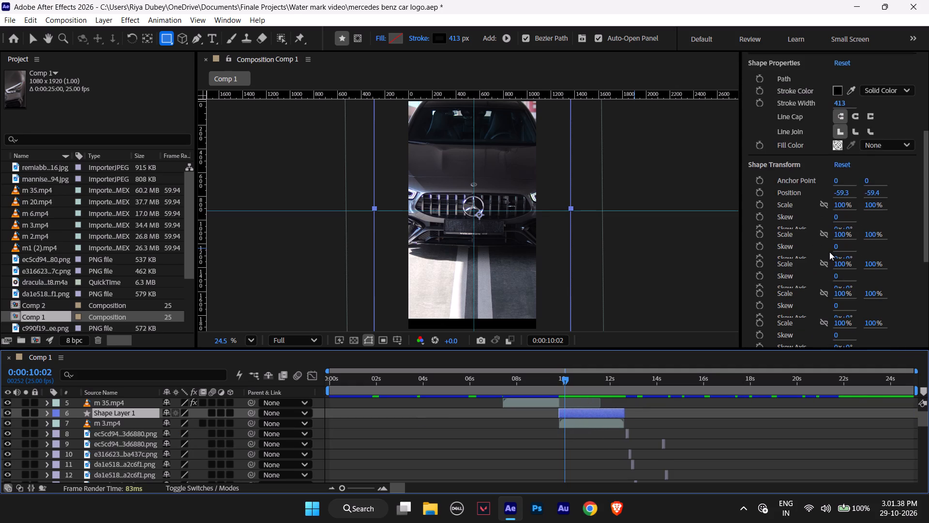
scroll(829, 252, down, 1)
scroll(829, 252, up, 2)
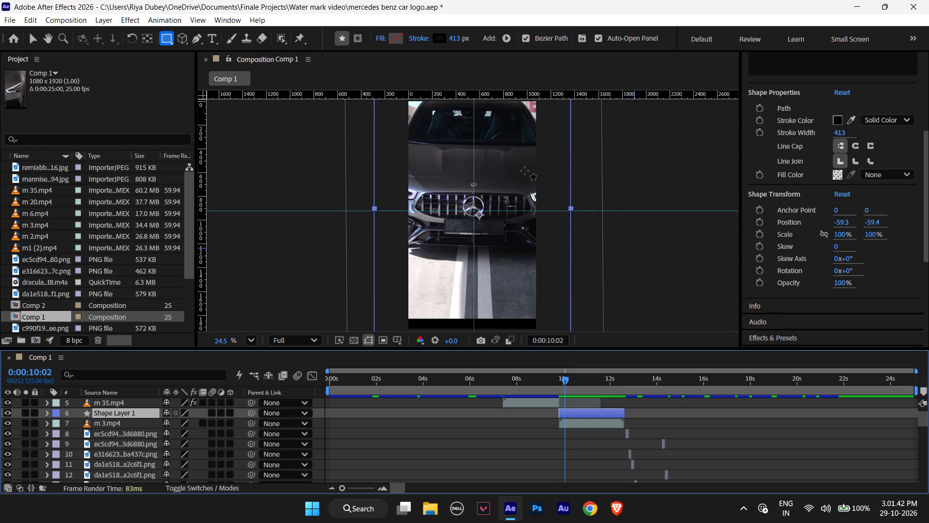
scroll(530, 208, down, 1)
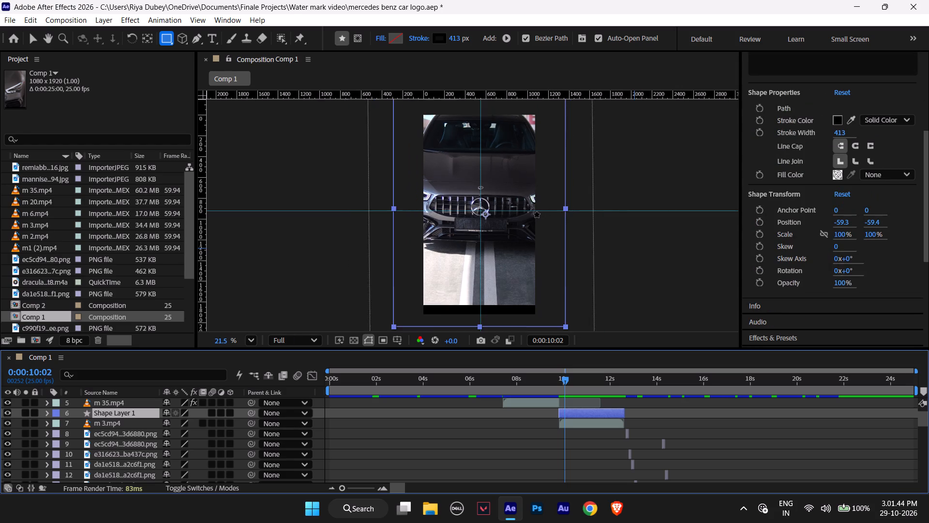
scroll(528, 208, down, 1)
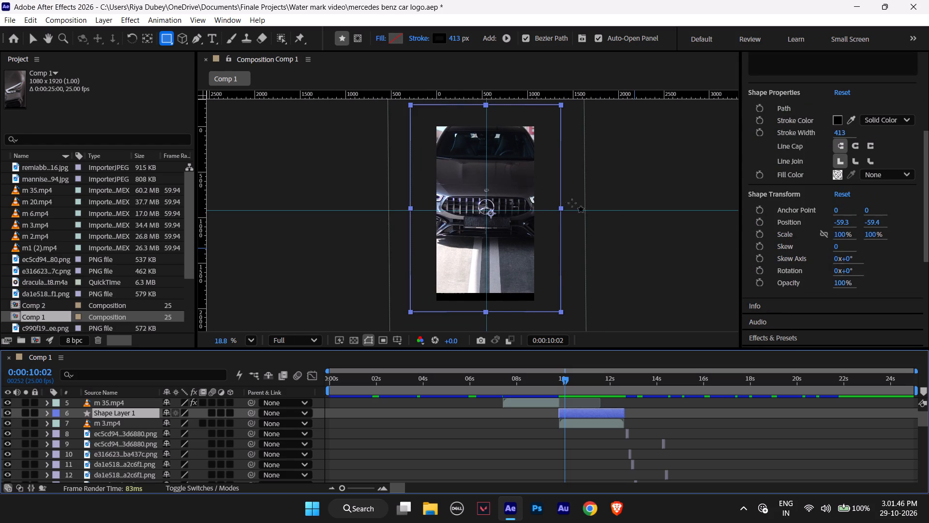
key(space)
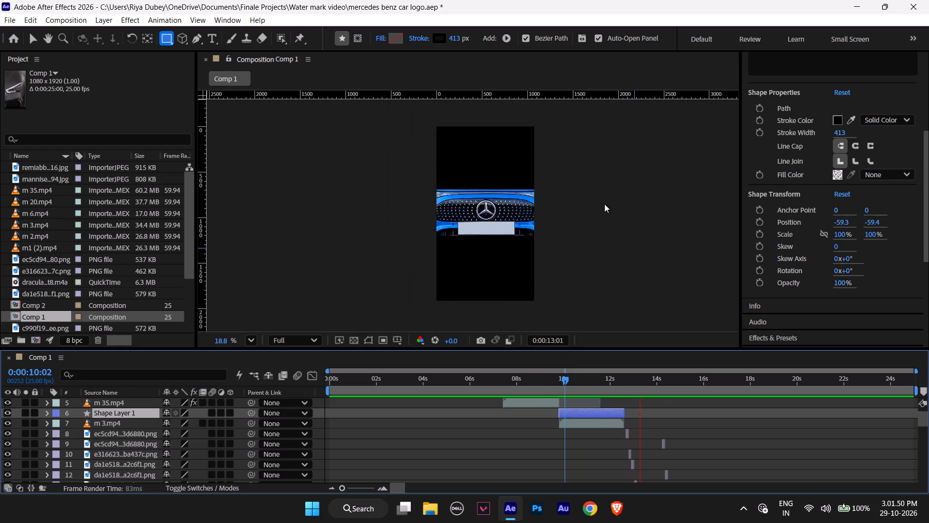
key(space)
drag(648, 378, 546, 374)
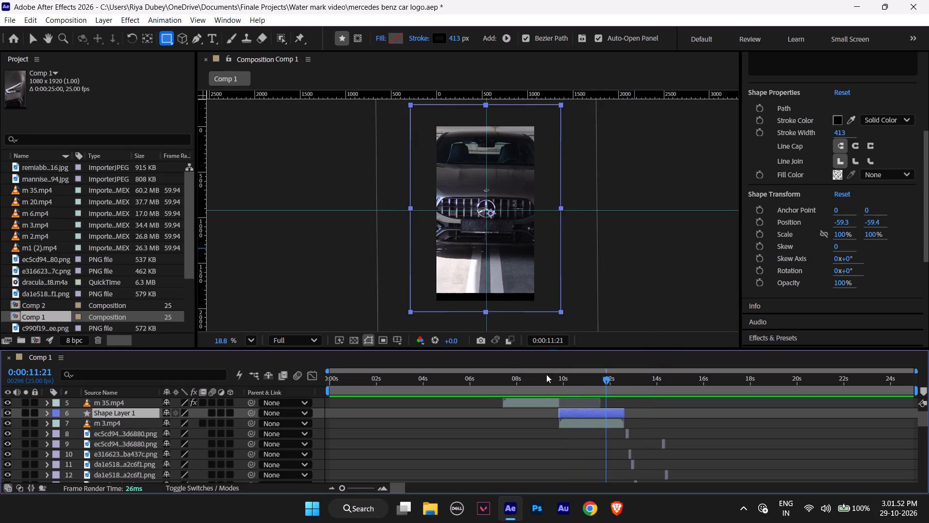
drag(546, 374, 508, 369)
key(space)
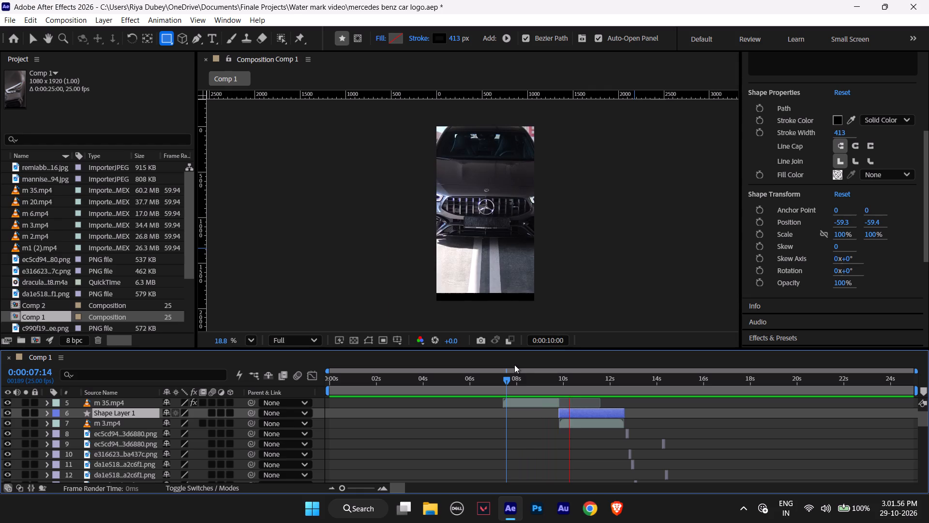
key(space)
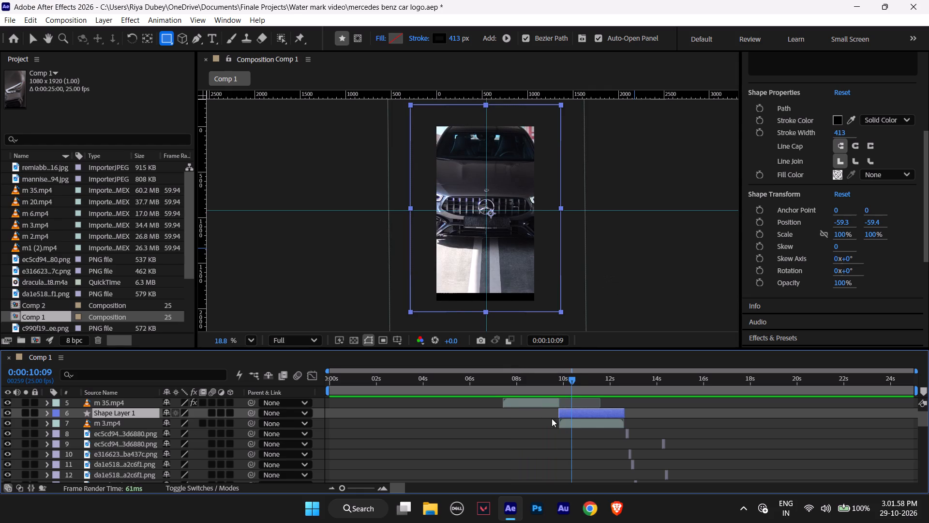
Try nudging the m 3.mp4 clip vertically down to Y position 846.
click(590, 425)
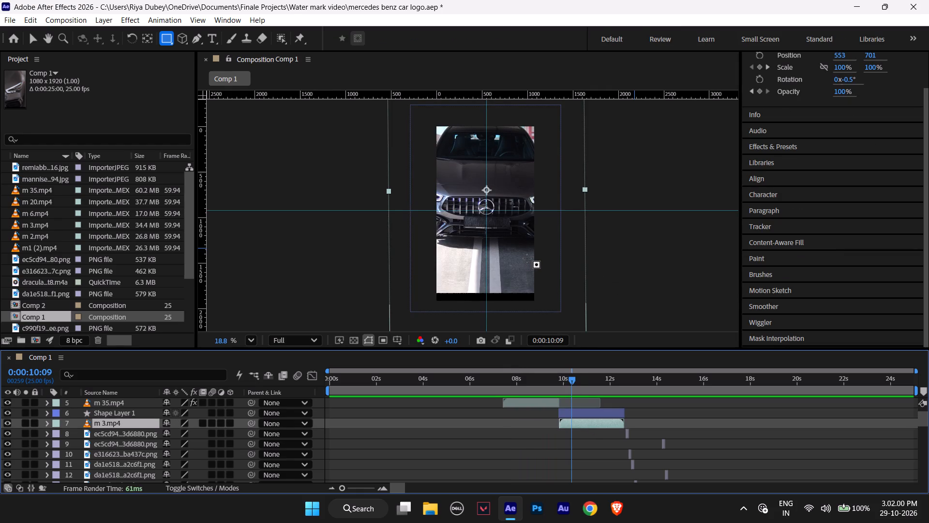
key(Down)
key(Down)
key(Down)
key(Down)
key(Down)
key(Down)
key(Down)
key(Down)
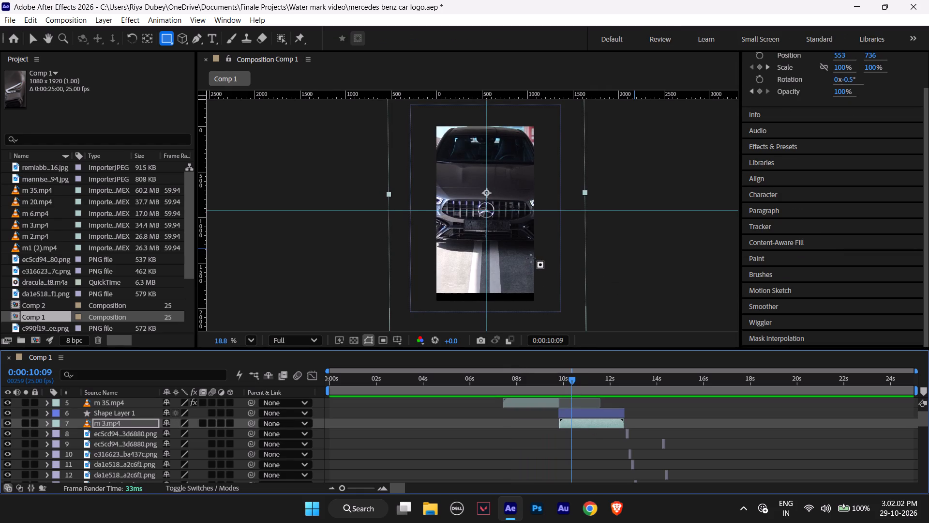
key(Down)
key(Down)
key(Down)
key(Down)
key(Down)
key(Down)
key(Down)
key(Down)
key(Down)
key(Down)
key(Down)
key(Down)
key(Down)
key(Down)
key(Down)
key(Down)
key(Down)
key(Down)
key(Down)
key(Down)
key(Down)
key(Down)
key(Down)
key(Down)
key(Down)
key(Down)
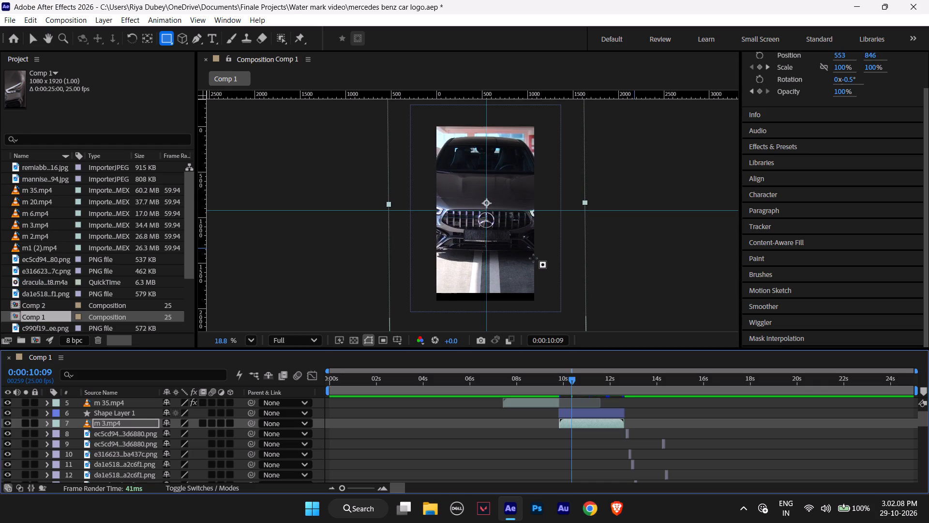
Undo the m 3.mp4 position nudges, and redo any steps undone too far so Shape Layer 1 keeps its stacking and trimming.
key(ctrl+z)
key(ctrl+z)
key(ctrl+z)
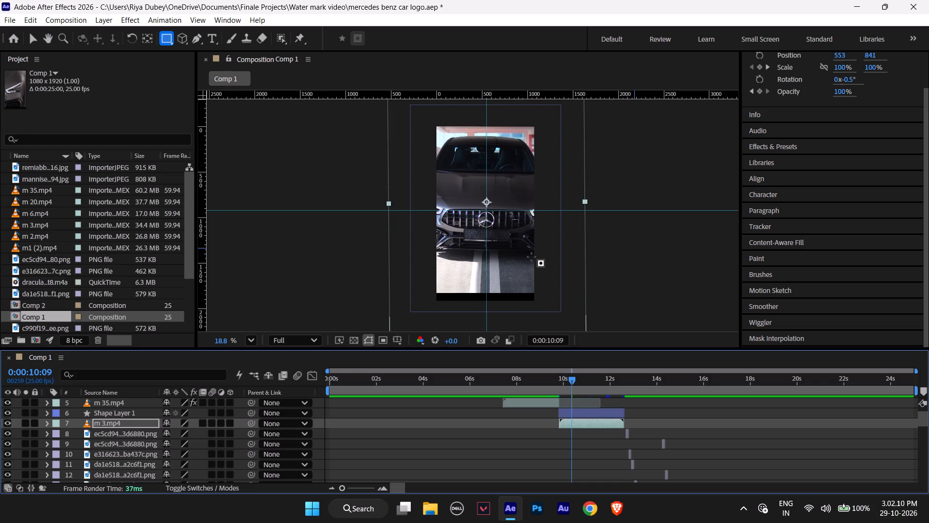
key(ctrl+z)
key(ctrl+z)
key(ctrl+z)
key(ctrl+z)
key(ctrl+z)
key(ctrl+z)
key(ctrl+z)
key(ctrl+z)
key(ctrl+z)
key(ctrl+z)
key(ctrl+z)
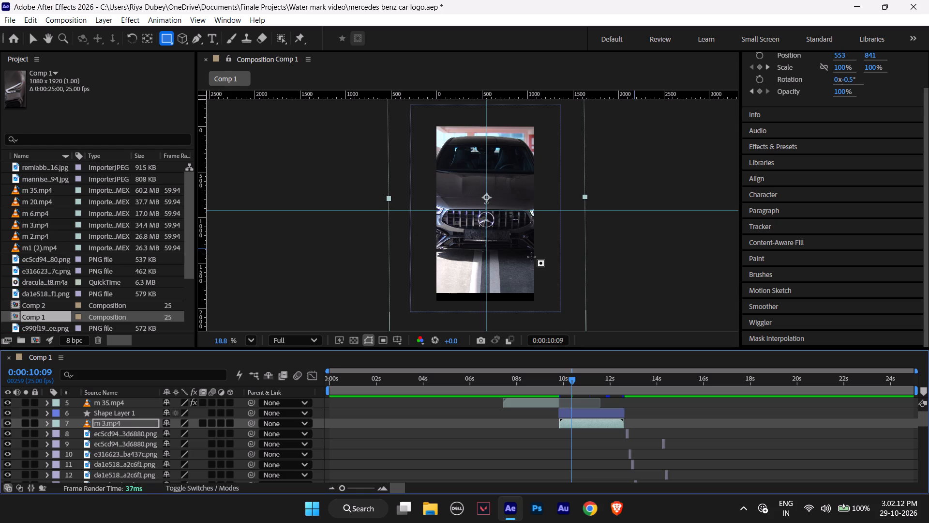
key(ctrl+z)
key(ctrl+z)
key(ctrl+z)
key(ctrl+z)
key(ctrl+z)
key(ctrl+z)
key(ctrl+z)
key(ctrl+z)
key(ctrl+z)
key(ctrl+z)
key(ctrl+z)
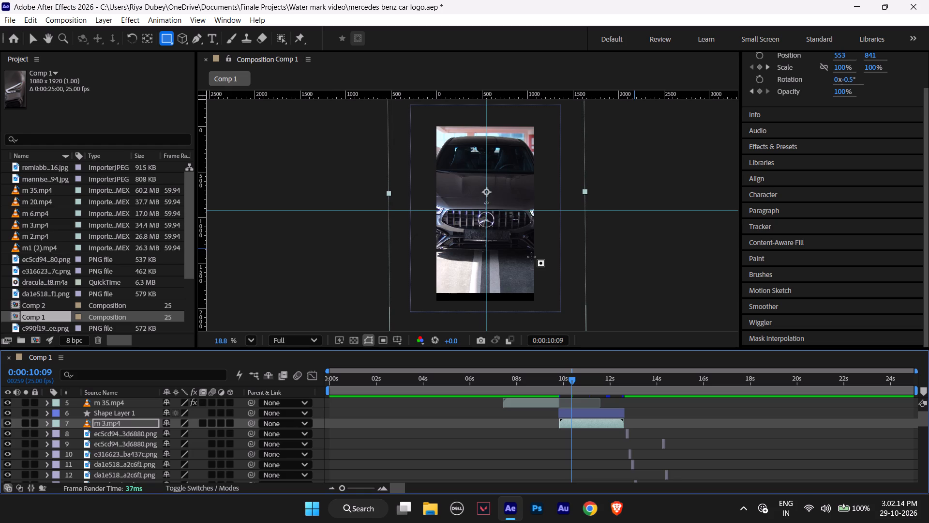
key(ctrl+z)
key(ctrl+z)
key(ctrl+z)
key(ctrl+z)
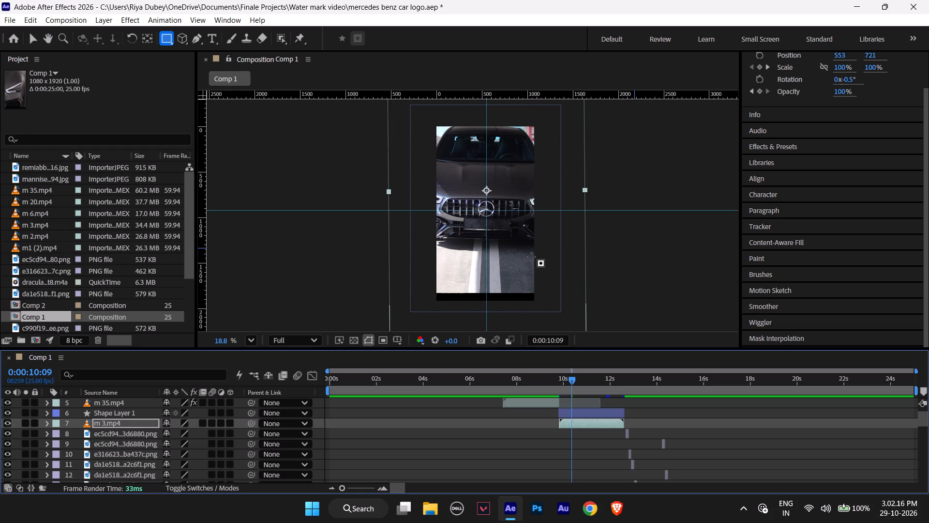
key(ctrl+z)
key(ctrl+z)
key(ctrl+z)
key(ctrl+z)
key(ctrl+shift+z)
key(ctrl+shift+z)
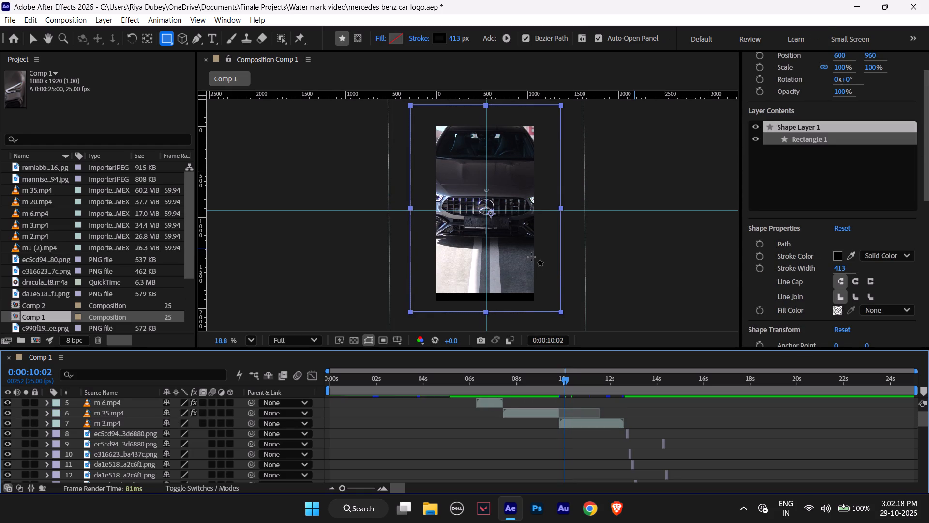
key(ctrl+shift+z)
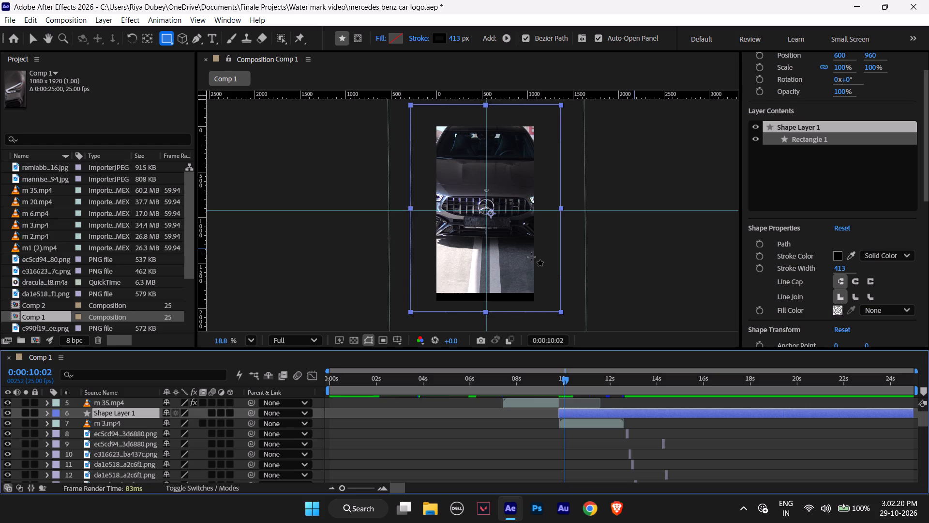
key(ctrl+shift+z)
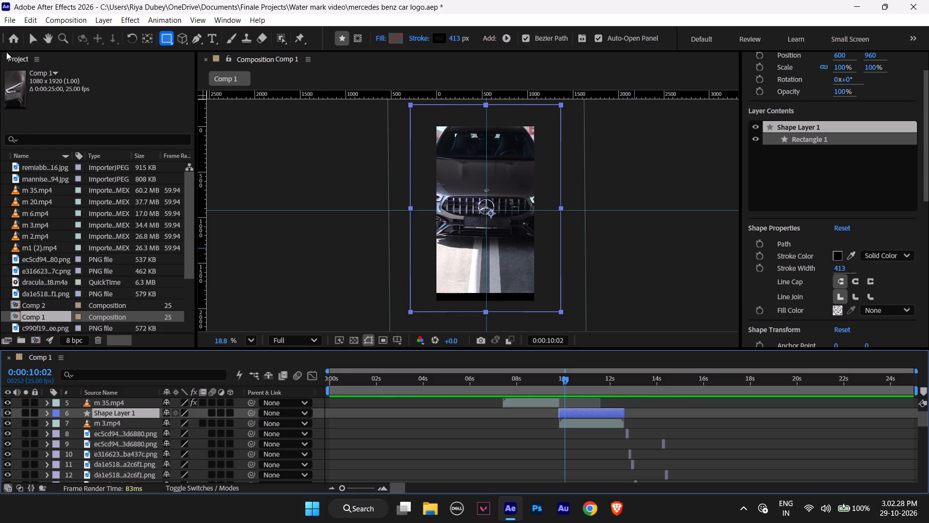
With the Selection tool active, set the X position in Shape Layer 1's shape transform to -52.3.
click(34, 45)
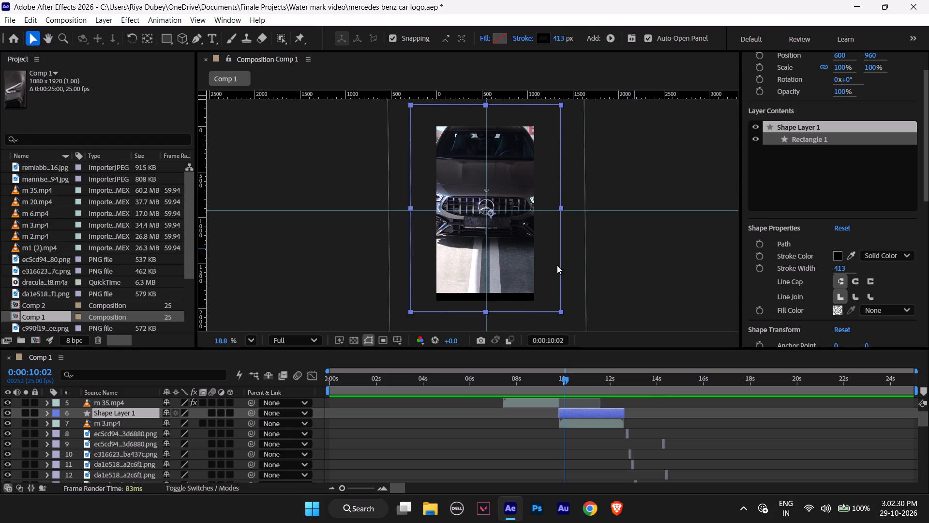
scroll(878, 268, down, 3)
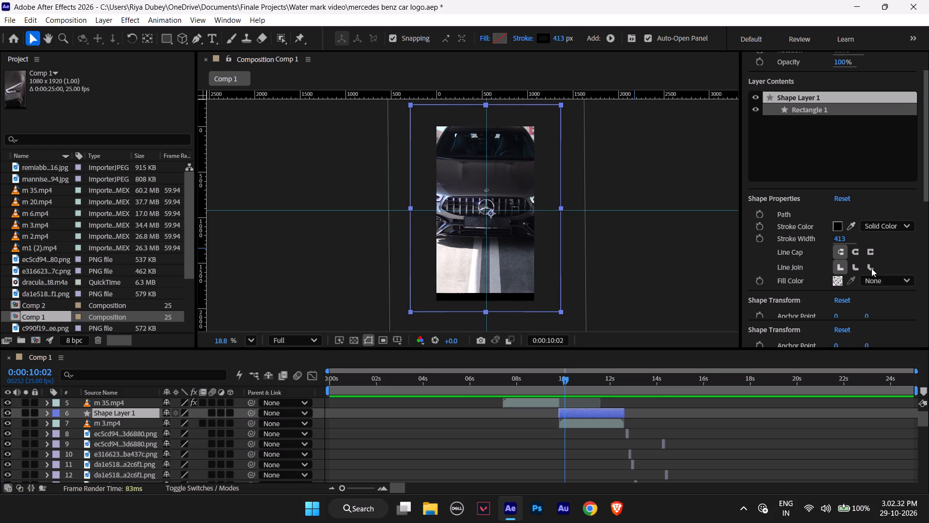
scroll(871, 268, down, 1)
scroll(867, 269, up, 2)
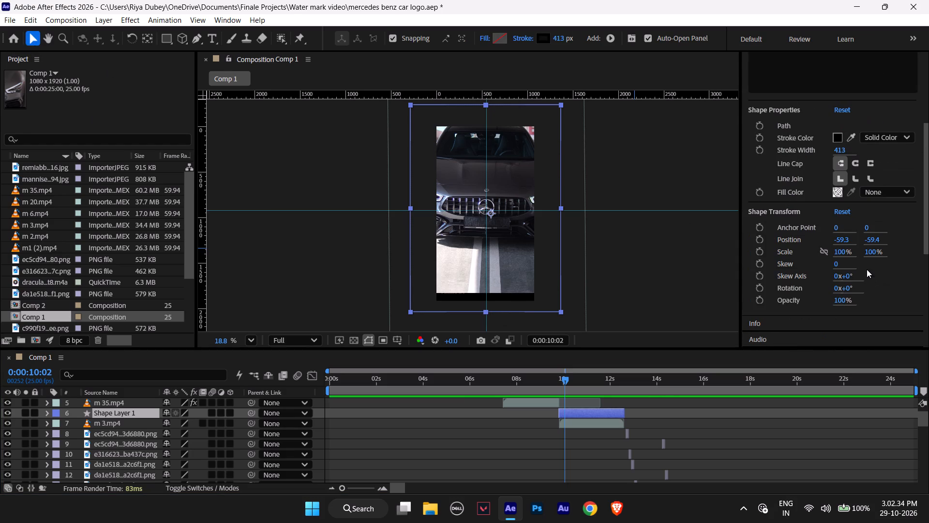
click(840, 241)
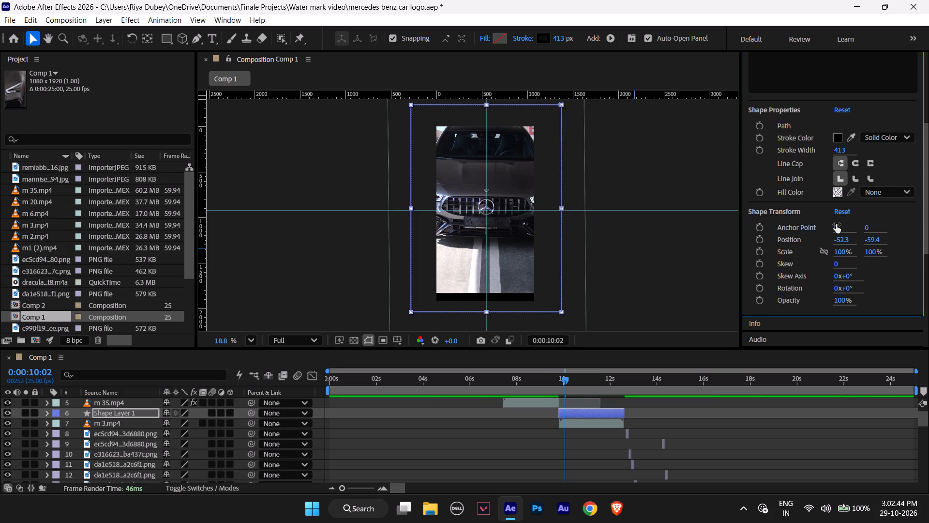
Reduce the rectangle's vertical scale in the shape transform to 29%, keeping the horizontal scale at 100%.
drag(872, 250, 865, 250)
drag(865, 250, 835, 246)
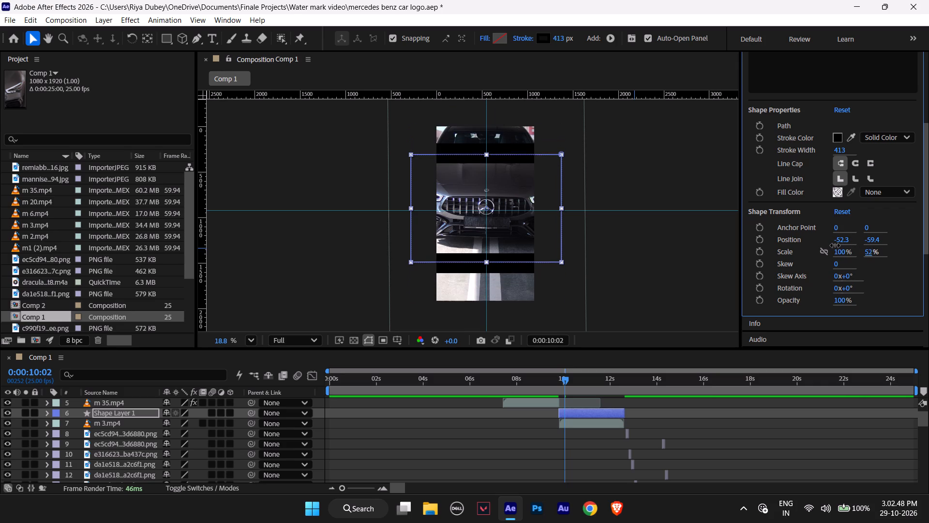
drag(835, 246, 823, 244)
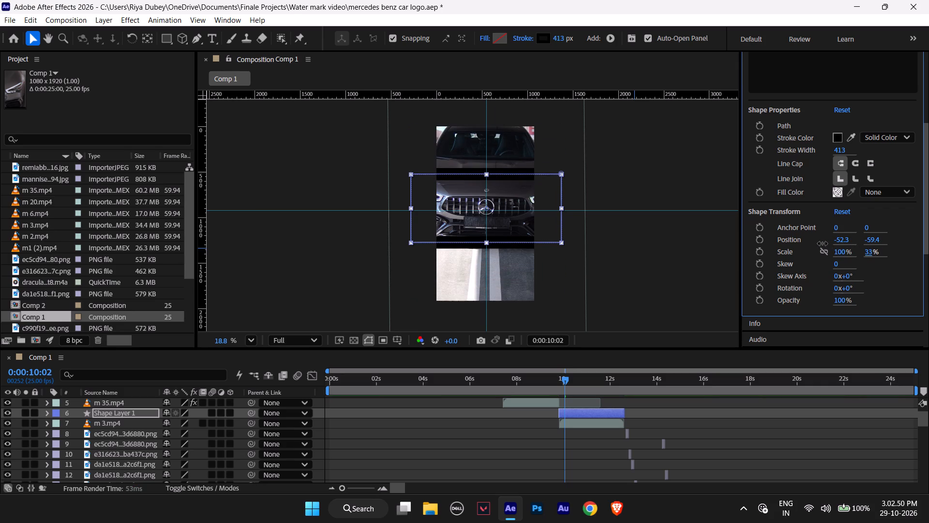
drag(823, 244, 821, 244)
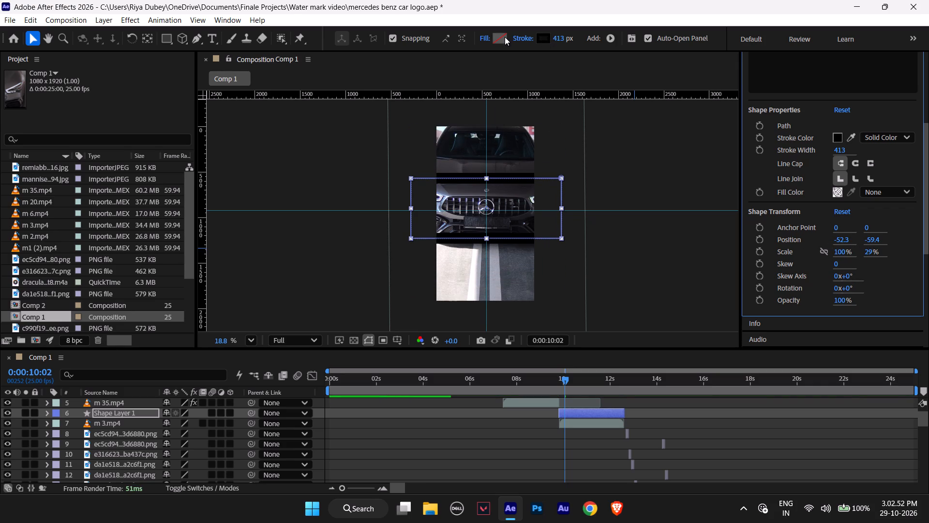
Give the rectangle in Shape Layer 1 a solid black fill, 000000.
click(500, 38)
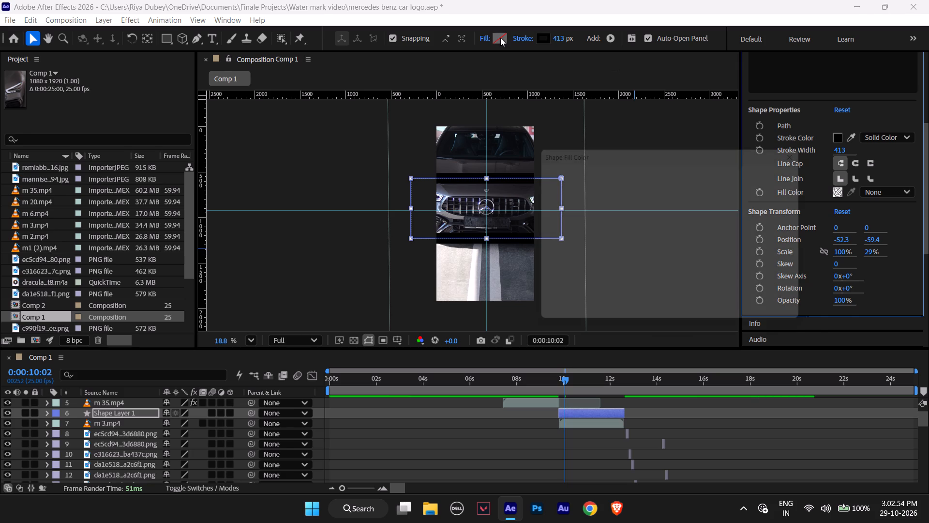
drag(608, 253, 512, 338)
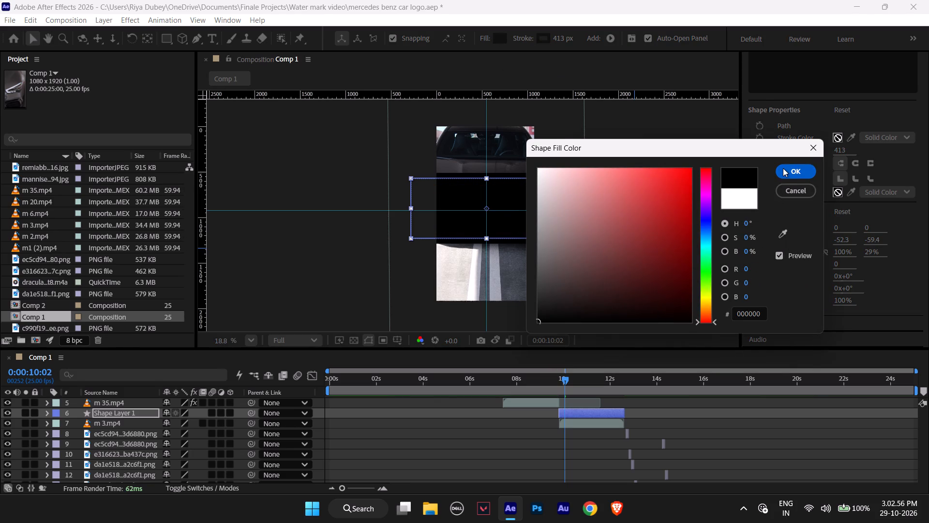
click(783, 168)
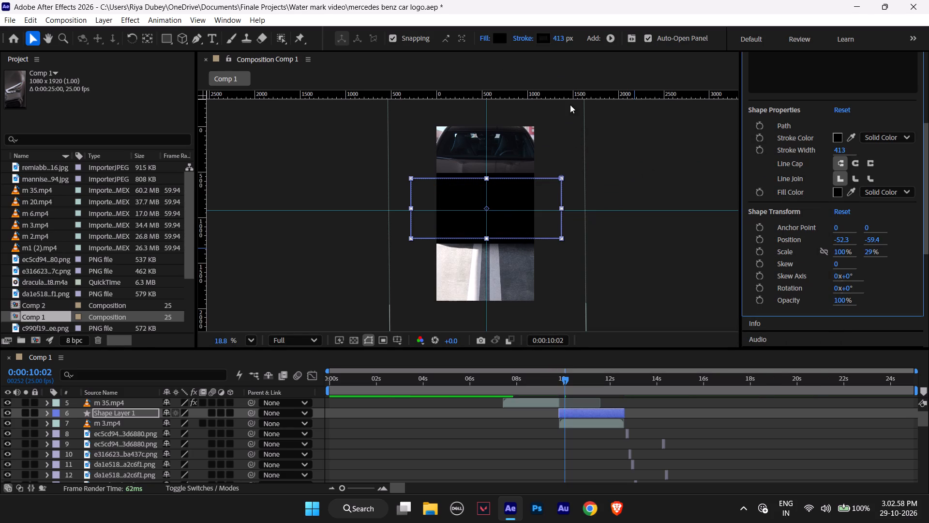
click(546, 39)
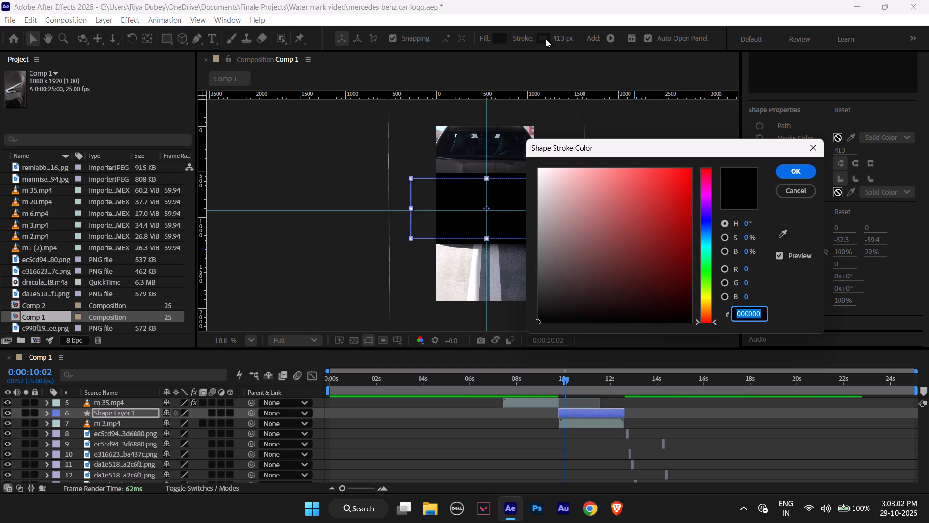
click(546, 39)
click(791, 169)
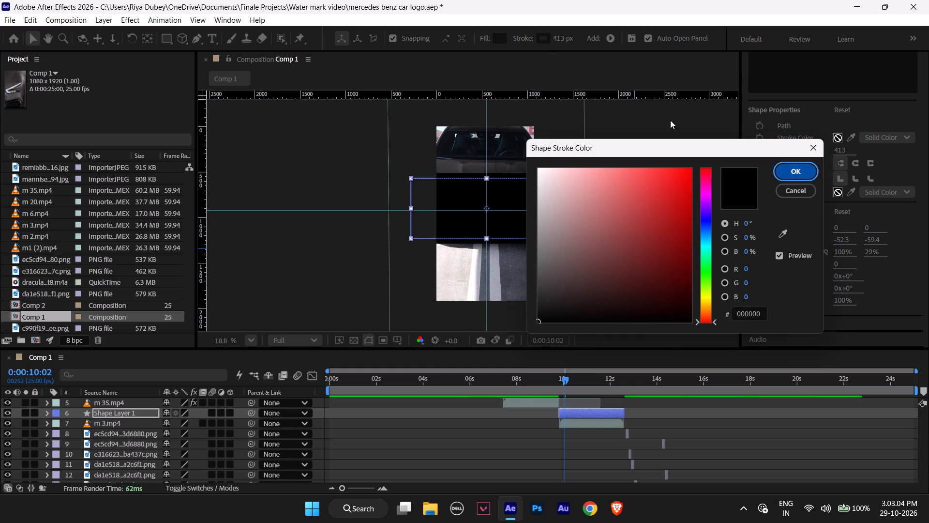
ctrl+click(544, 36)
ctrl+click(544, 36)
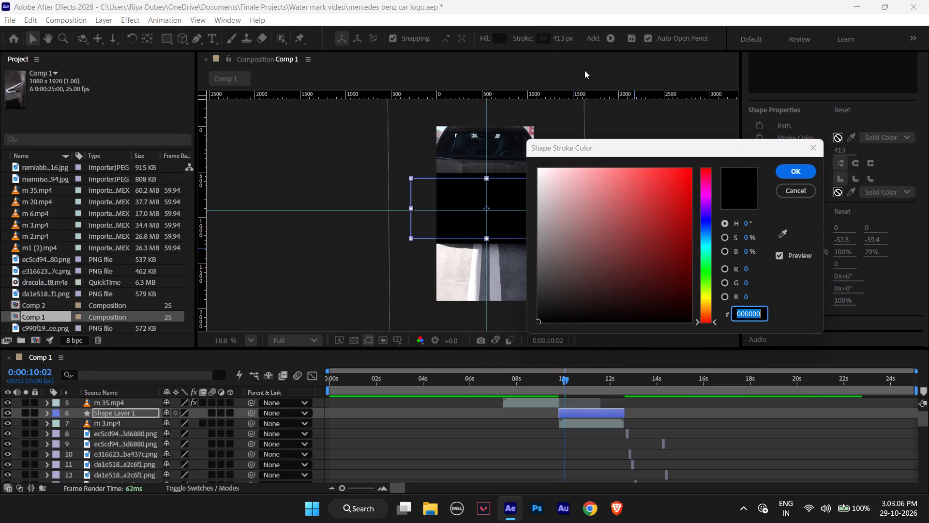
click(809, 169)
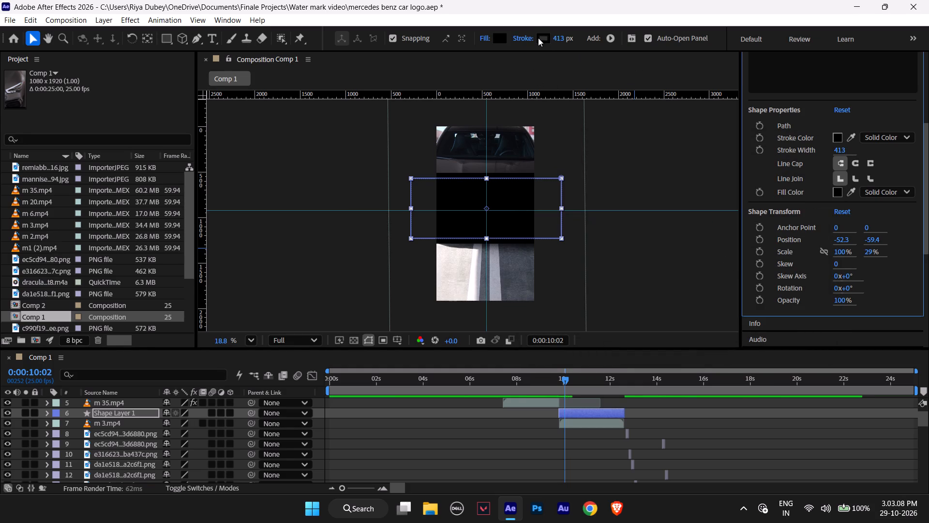
Cycle the rectangle's stroke through the gradient types to None, leaving it without a stroke.
alt+click(538, 38)
alt+click(538, 38)
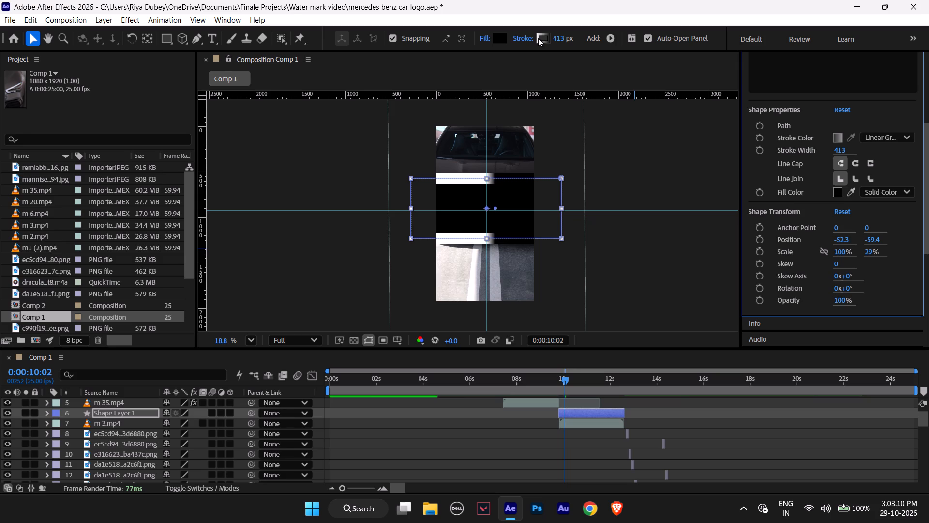
alt+click(538, 38)
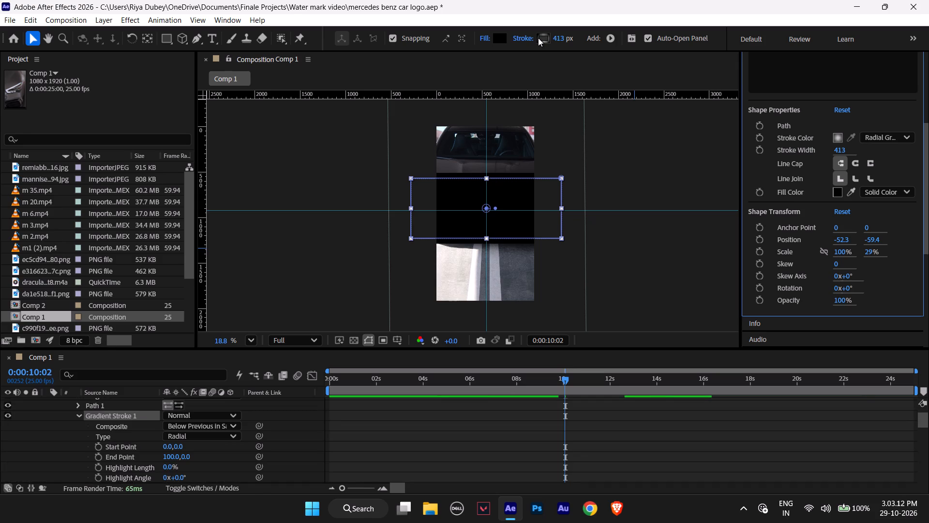
alt+click(538, 38)
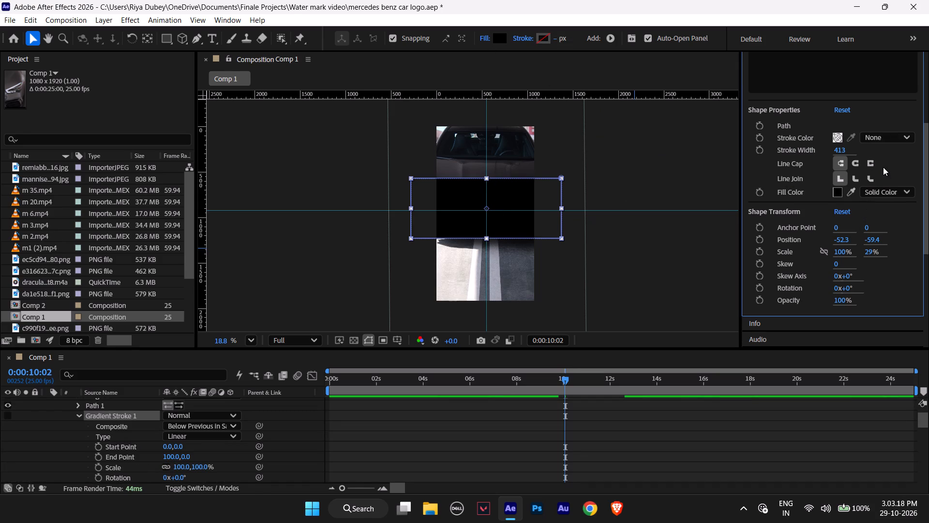
Look through Shape Layer 1's transform, shape and stroke properties and its expanded contents in the layer stack.
scroll(883, 167, up, 1)
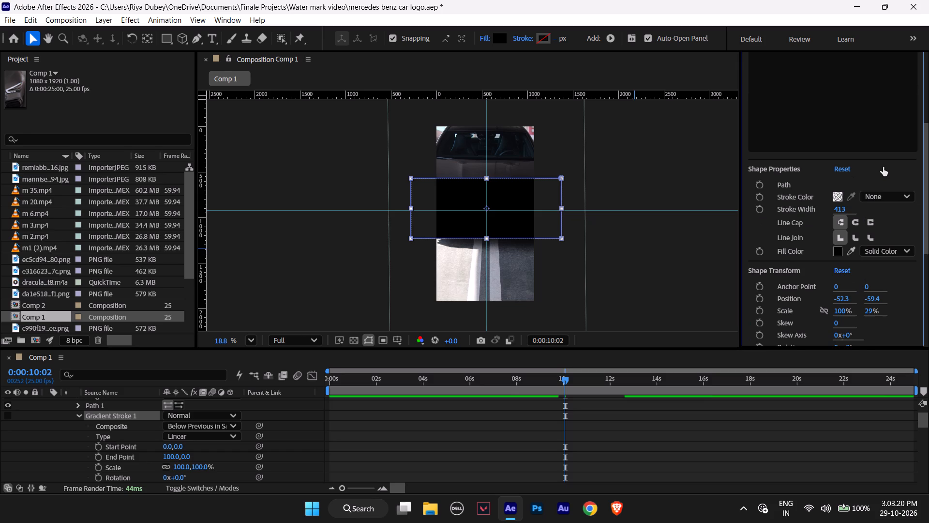
scroll(883, 167, up, 4)
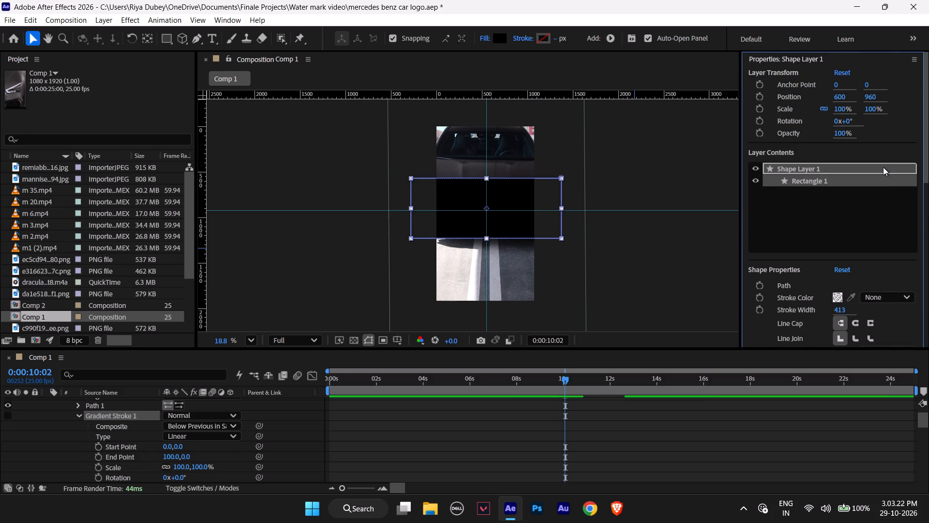
scroll(883, 167, down, 2)
scroll(883, 167, up, 2)
scroll(883, 167, down, 1)
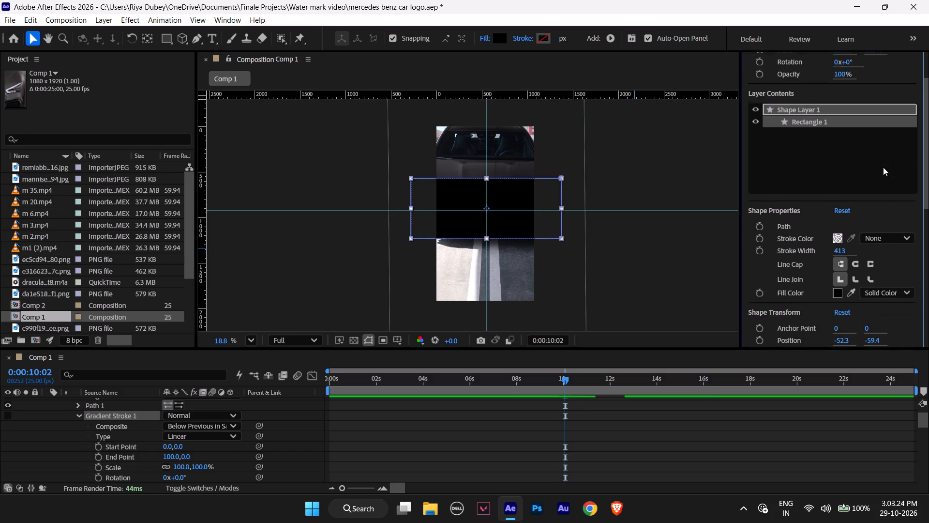
scroll(883, 167, down, 3)
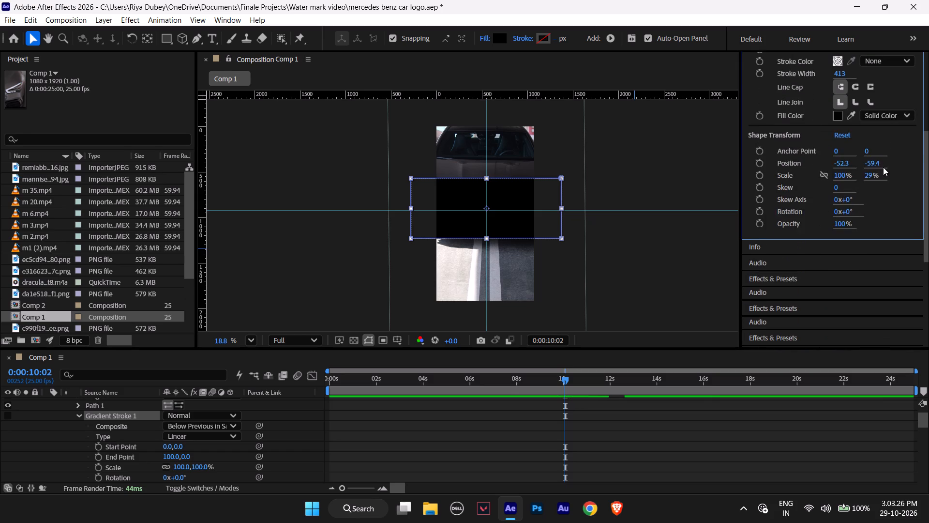
scroll(883, 167, up, 1)
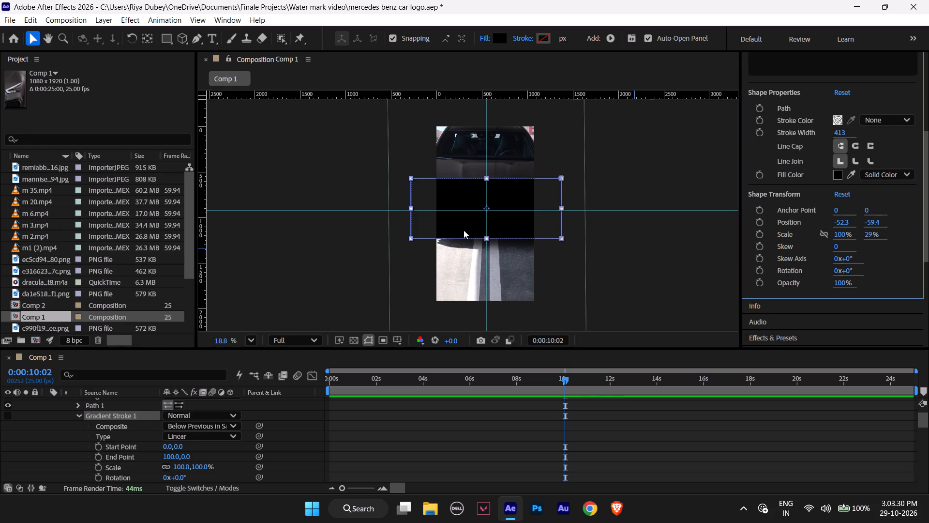
scroll(117, 453, up, 2)
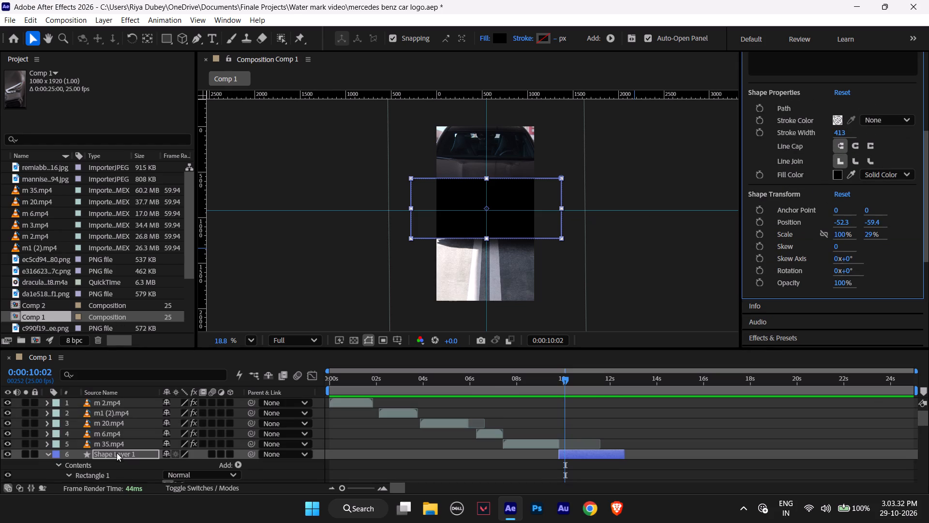
scroll(86, 441, down, 1)
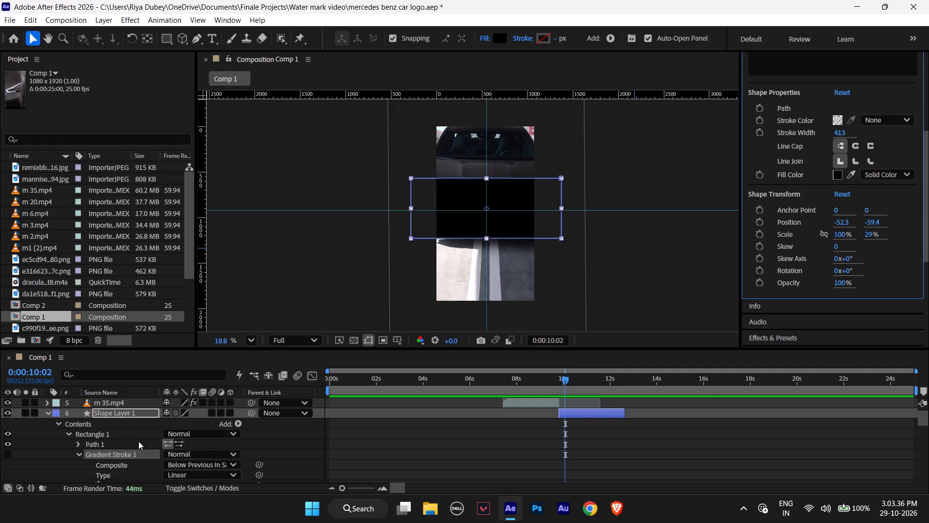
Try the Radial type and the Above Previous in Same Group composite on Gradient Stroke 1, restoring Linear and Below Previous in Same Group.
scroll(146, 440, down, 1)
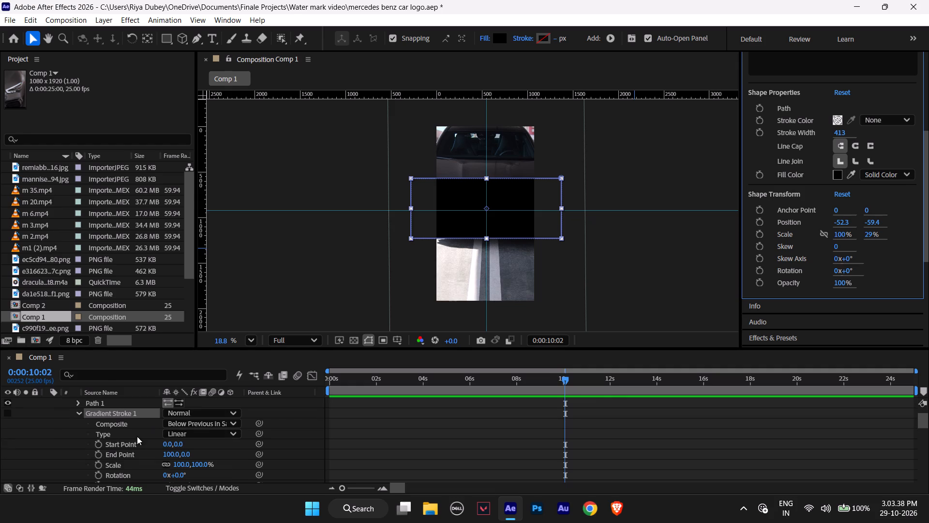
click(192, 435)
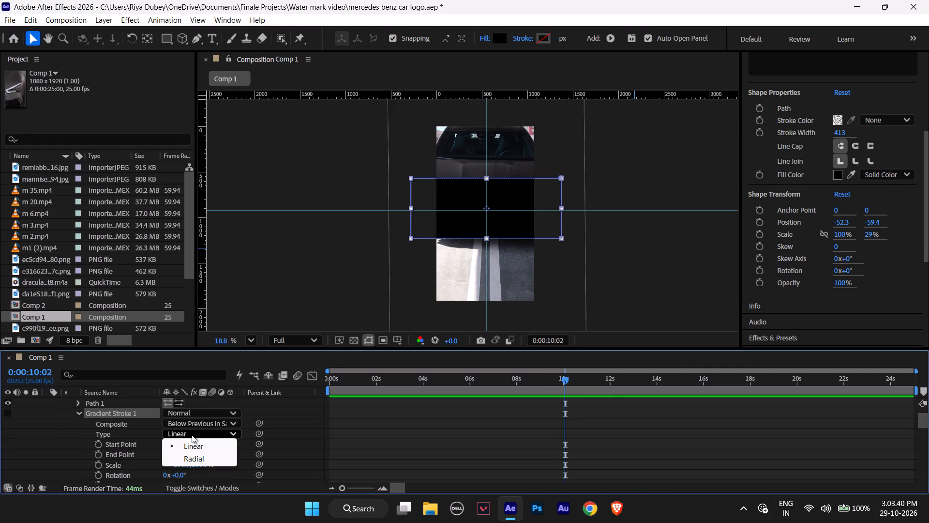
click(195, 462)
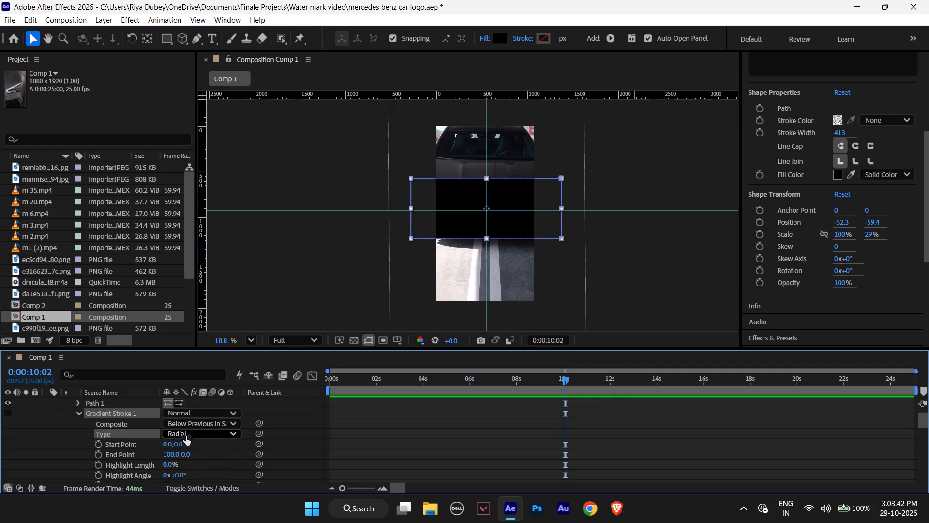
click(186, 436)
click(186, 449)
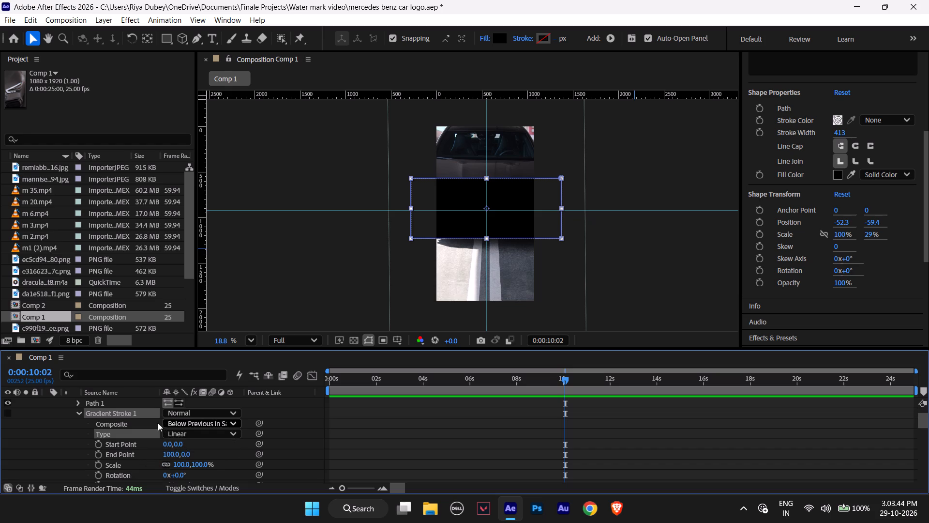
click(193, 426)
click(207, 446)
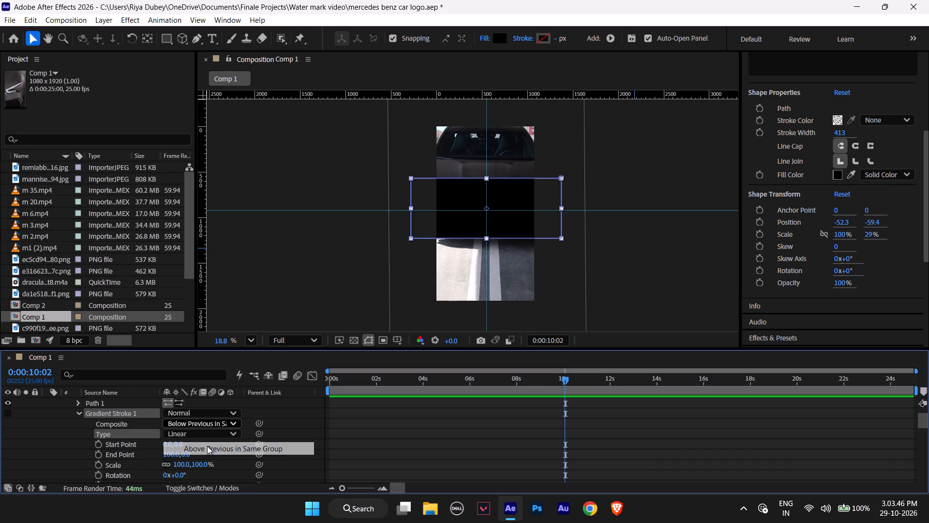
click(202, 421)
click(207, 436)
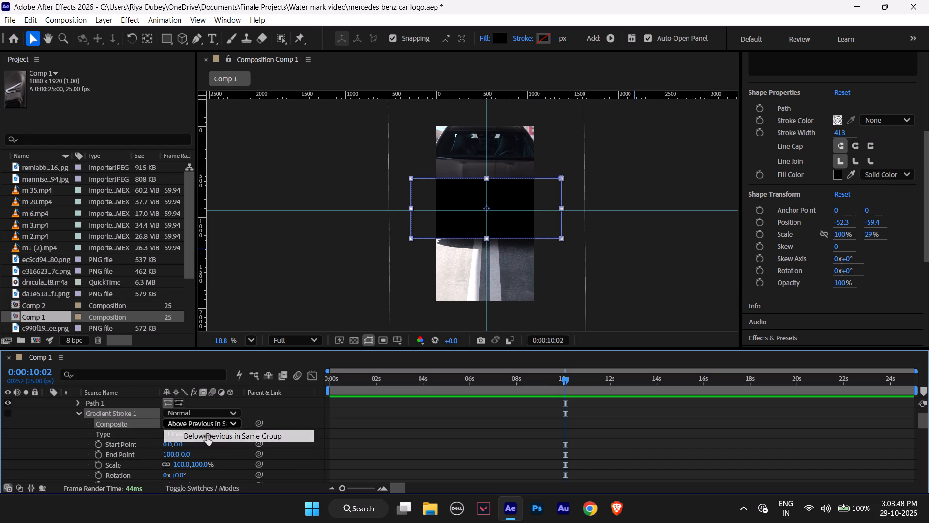
Examine Rectangle 1's stroke, taper, path and transform properties in Shape Layer 1, and collapse the layer's contents.
scroll(184, 435, down, 2)
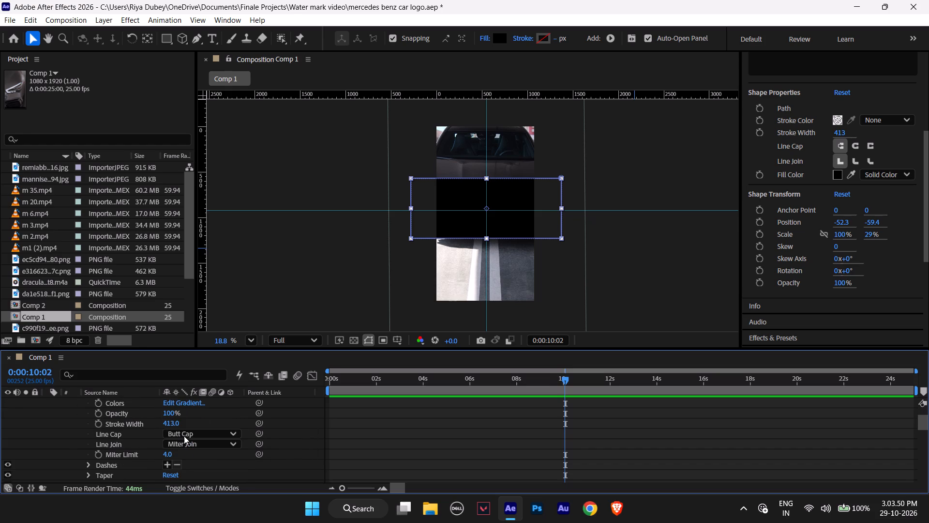
scroll(184, 438, down, 1)
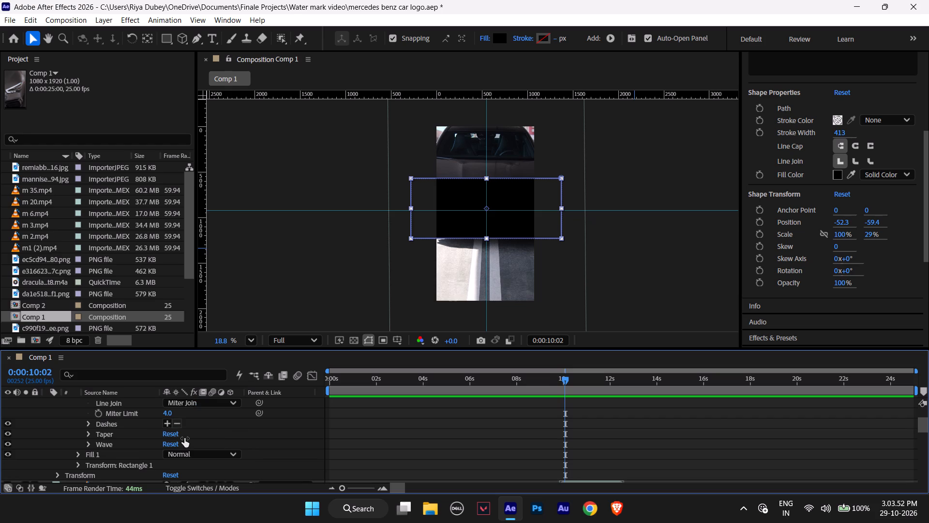
scroll(128, 458, down, 1)
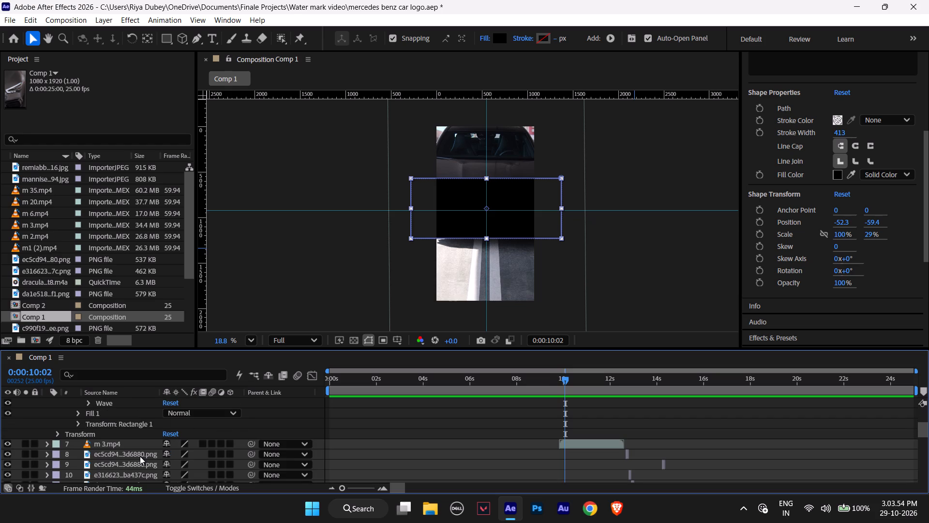
click(80, 422)
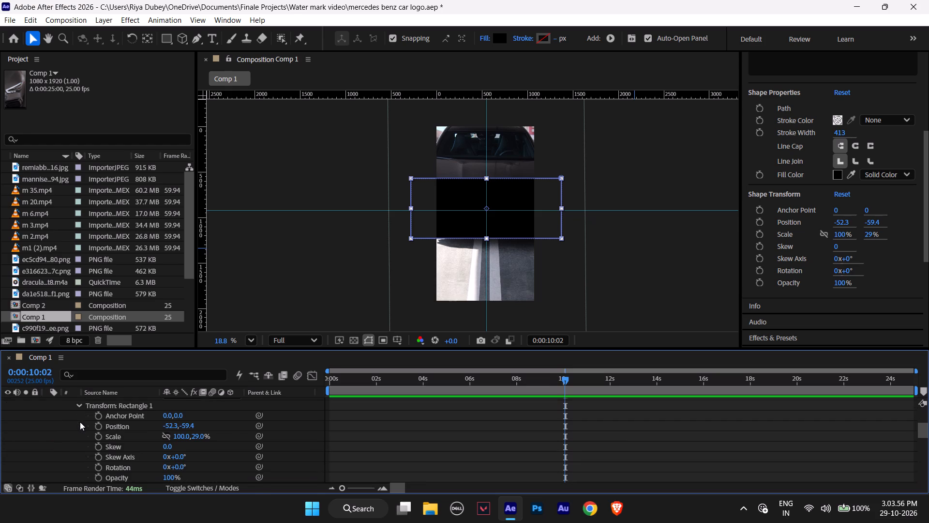
scroll(132, 419, down, 1)
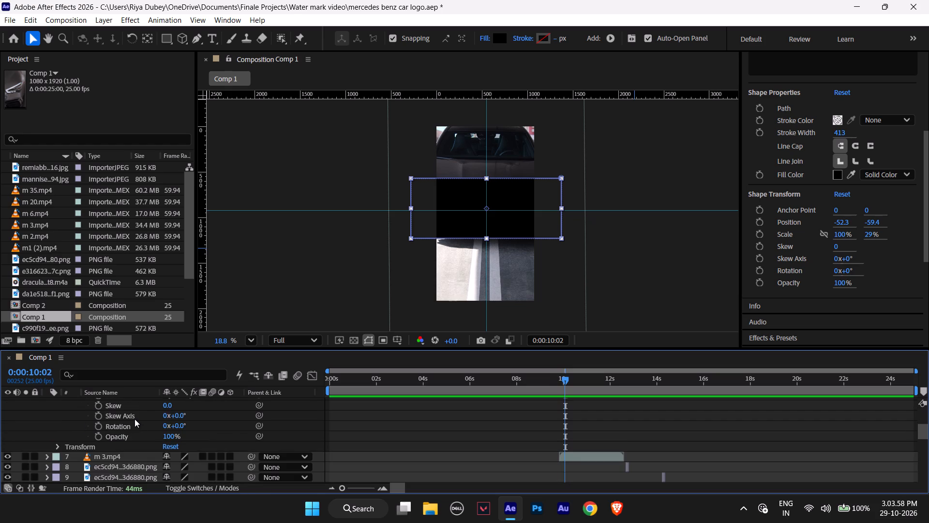
scroll(135, 429, up, 1)
click(77, 406)
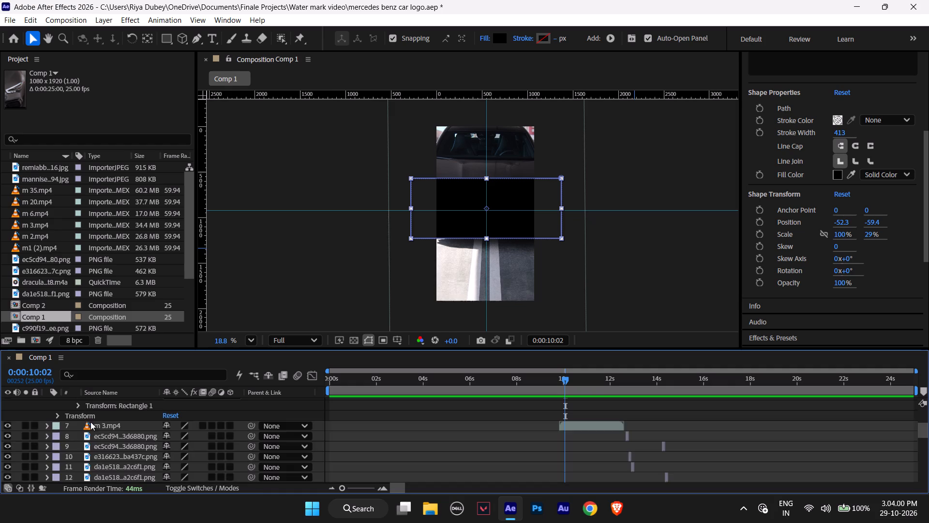
scroll(99, 443, up, 2)
click(85, 454)
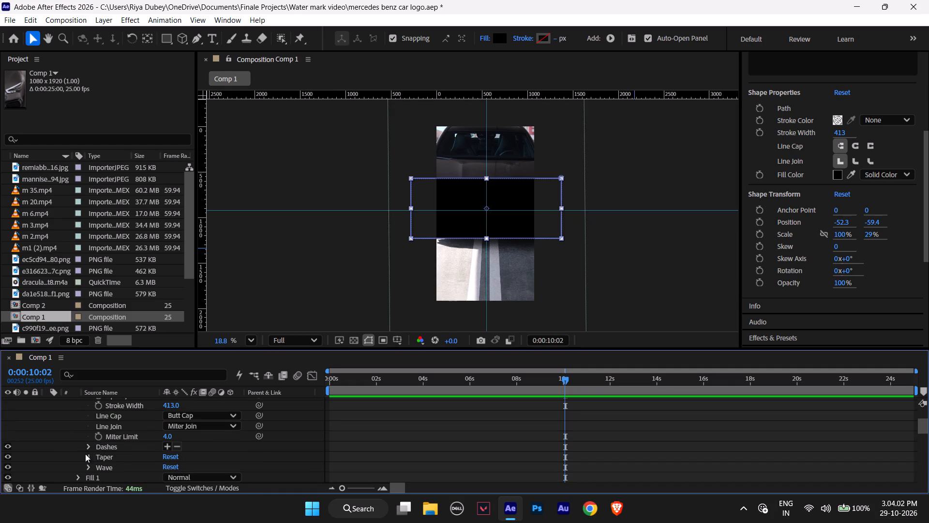
scroll(88, 453, up, 1)
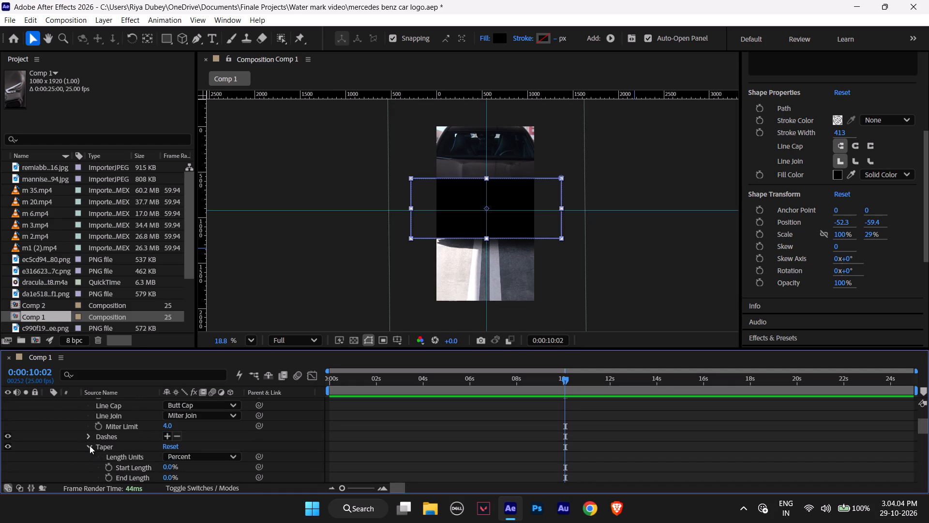
click(88, 446)
scroll(98, 448, up, 2)
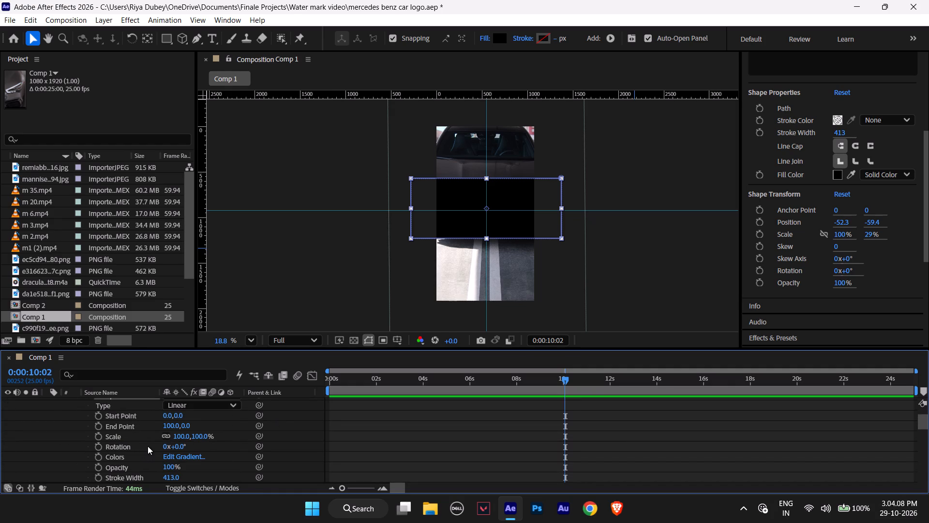
scroll(149, 442, up, 1)
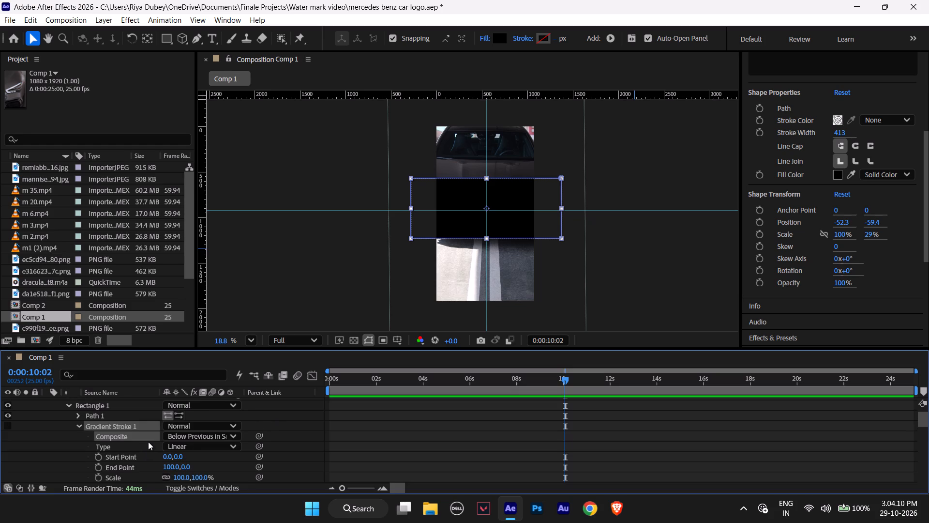
scroll(148, 442, up, 1)
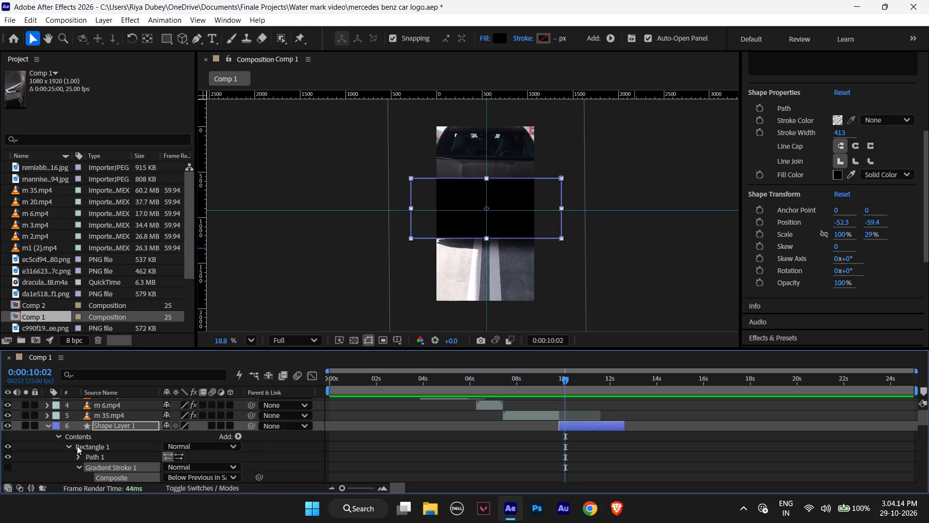
click(76, 457)
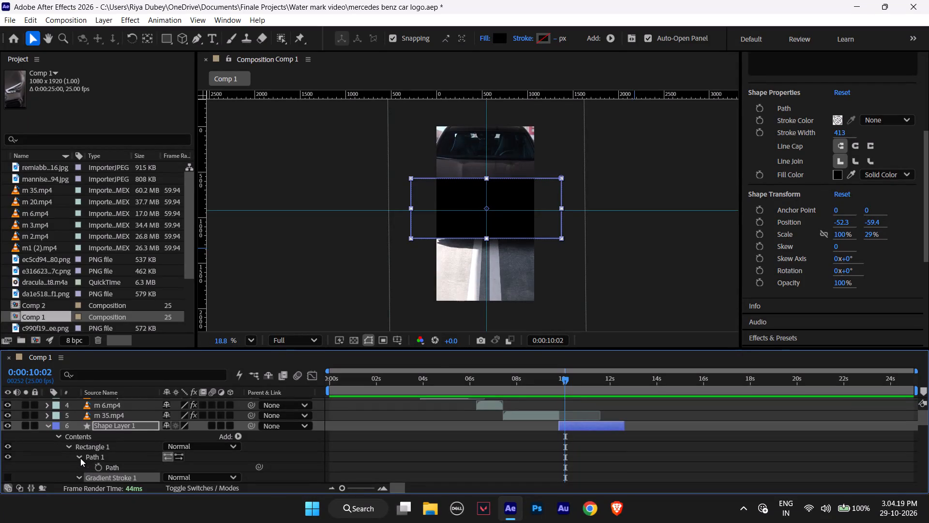
click(80, 458)
click(60, 434)
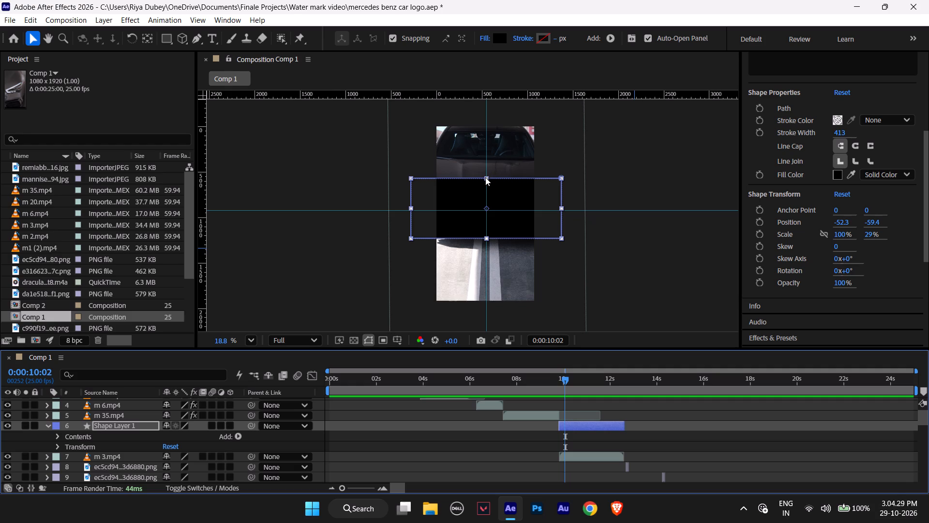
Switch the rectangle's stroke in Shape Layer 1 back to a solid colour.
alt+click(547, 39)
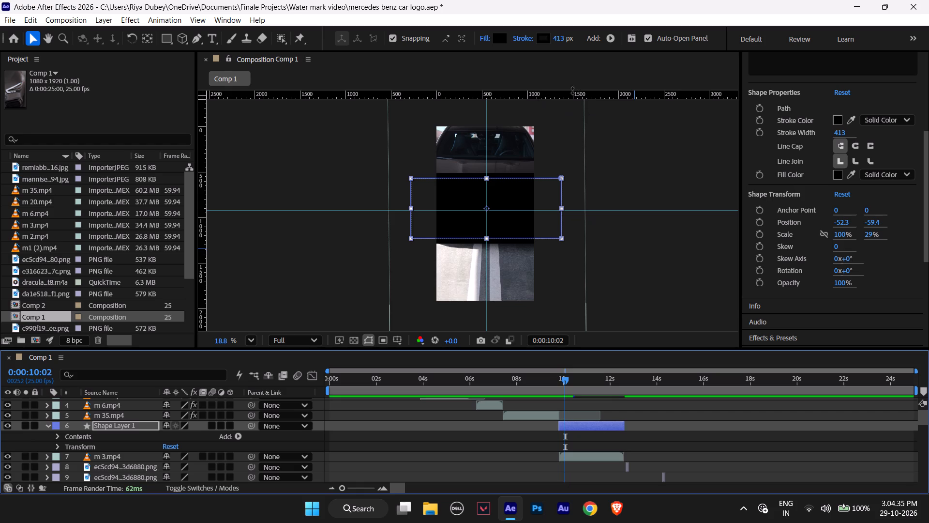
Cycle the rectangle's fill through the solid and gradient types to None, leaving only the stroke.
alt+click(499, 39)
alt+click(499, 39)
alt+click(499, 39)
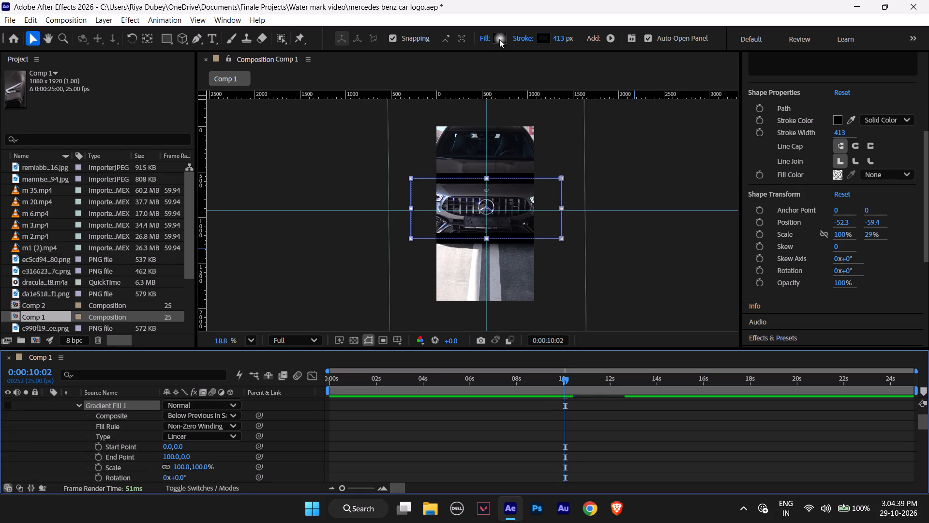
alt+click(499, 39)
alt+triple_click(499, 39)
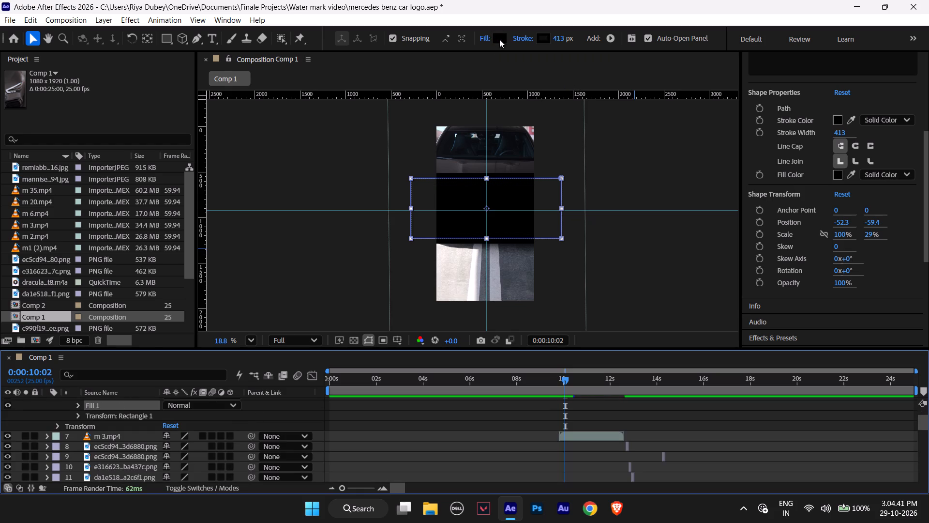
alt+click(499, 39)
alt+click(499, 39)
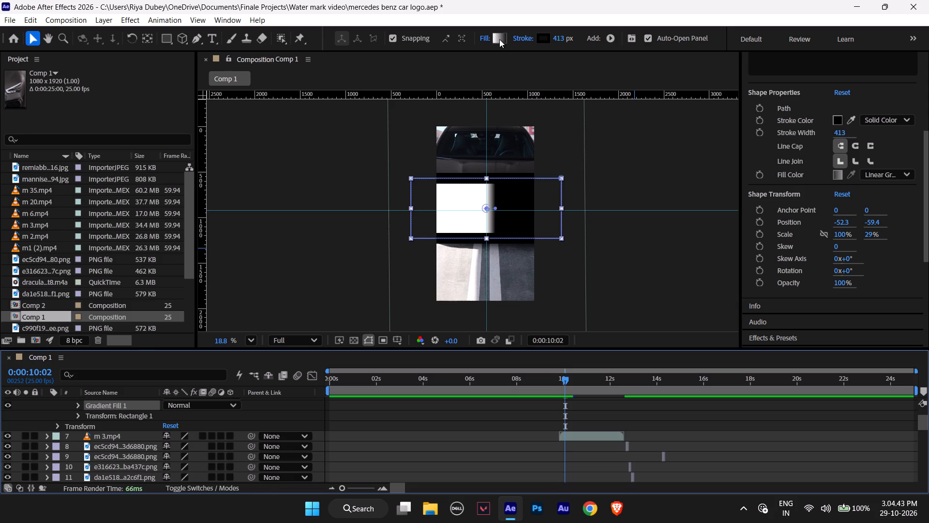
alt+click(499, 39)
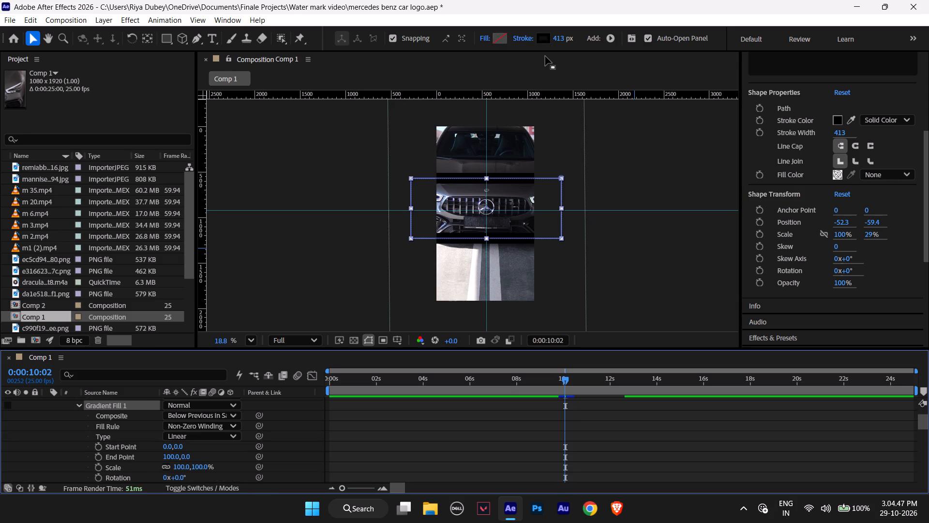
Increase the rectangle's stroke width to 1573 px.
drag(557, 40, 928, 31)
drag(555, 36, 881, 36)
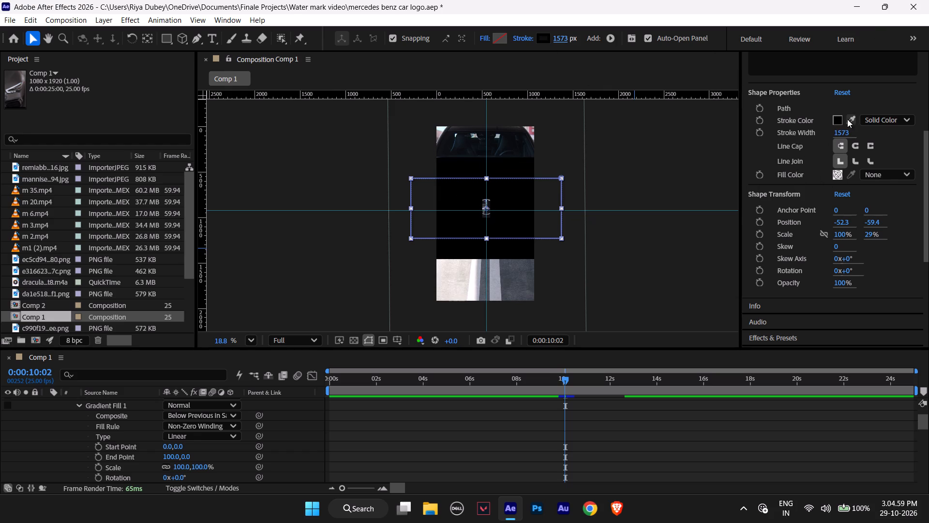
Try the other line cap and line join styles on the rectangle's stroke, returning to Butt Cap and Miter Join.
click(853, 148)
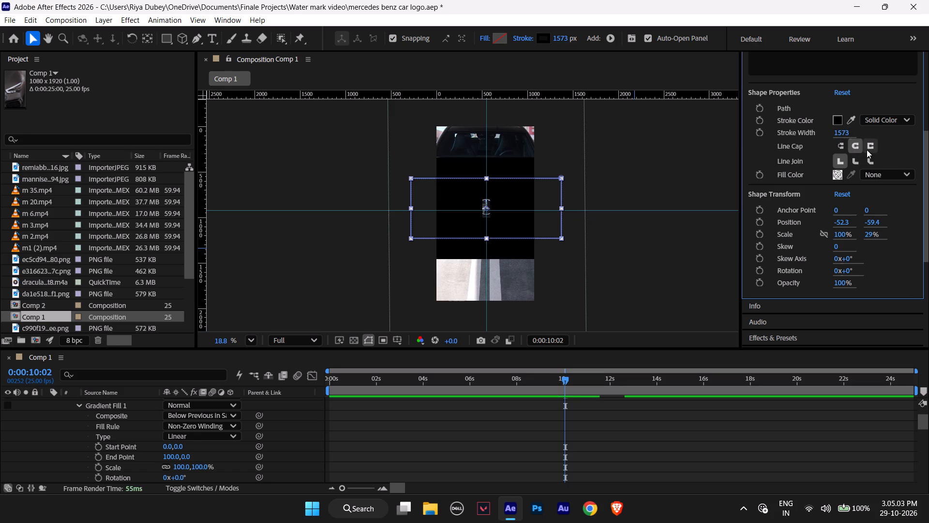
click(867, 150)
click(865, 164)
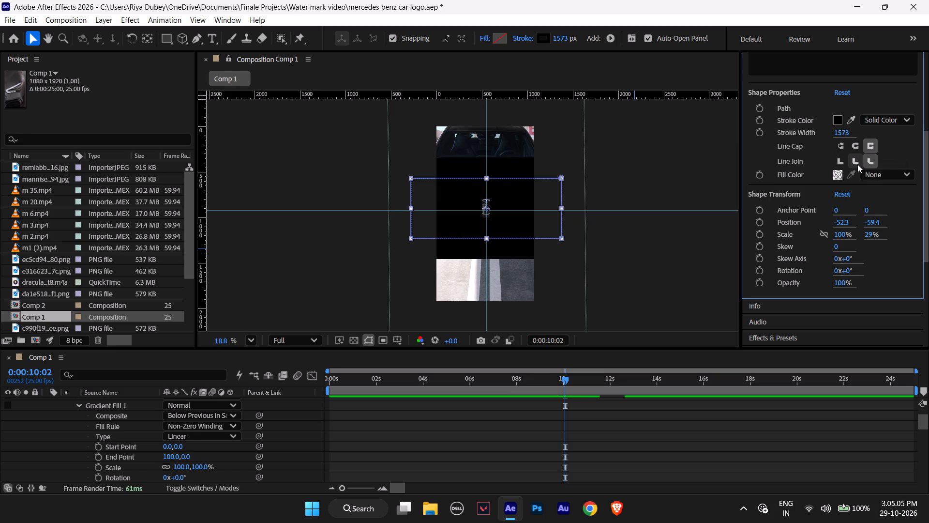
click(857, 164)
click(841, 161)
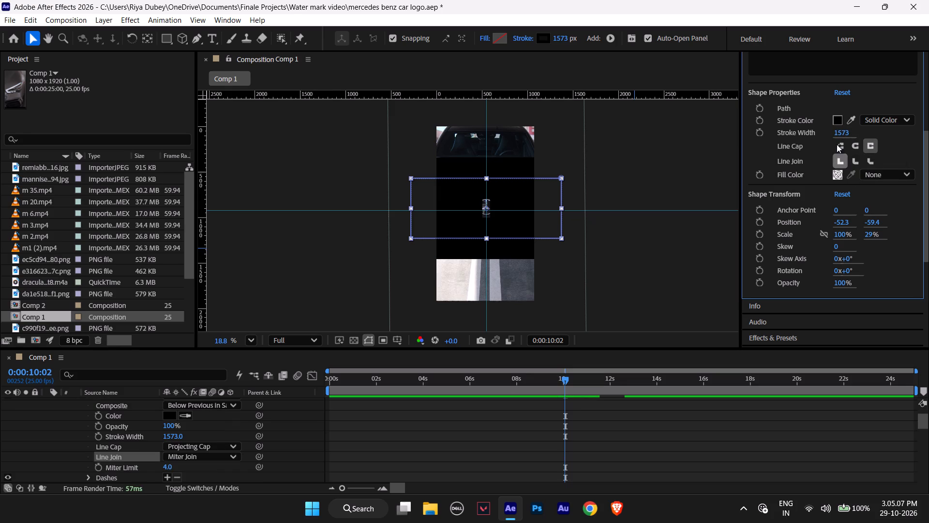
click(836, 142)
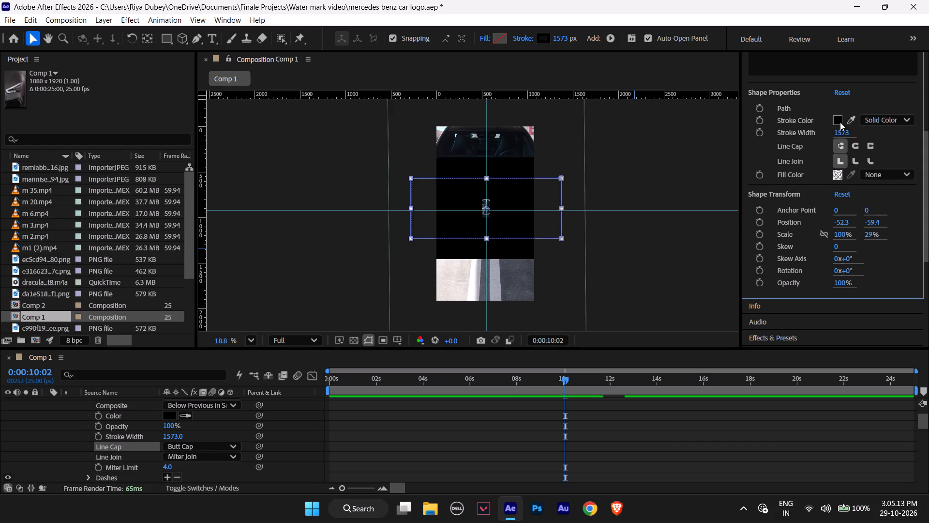
Set the rectangle's stroke width to 0 in the shape properties.
click(845, 132)
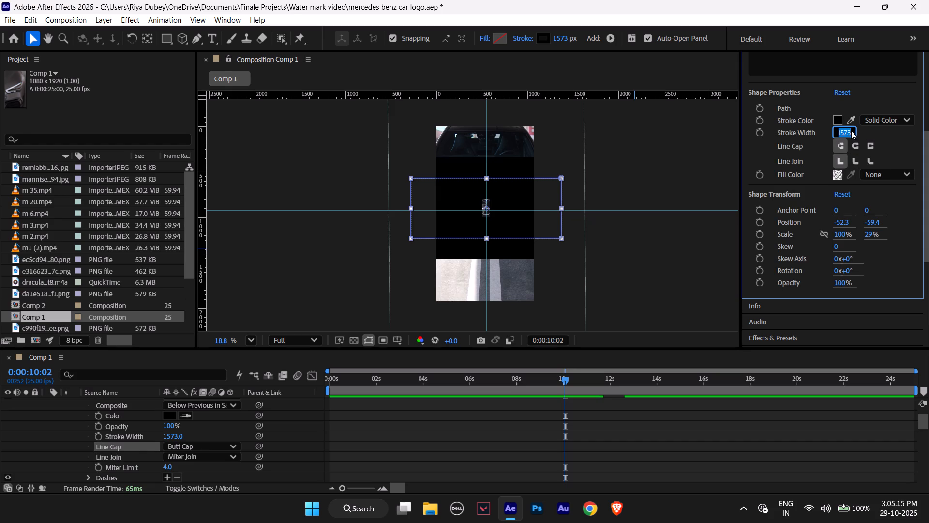
key(0)
key(Return)
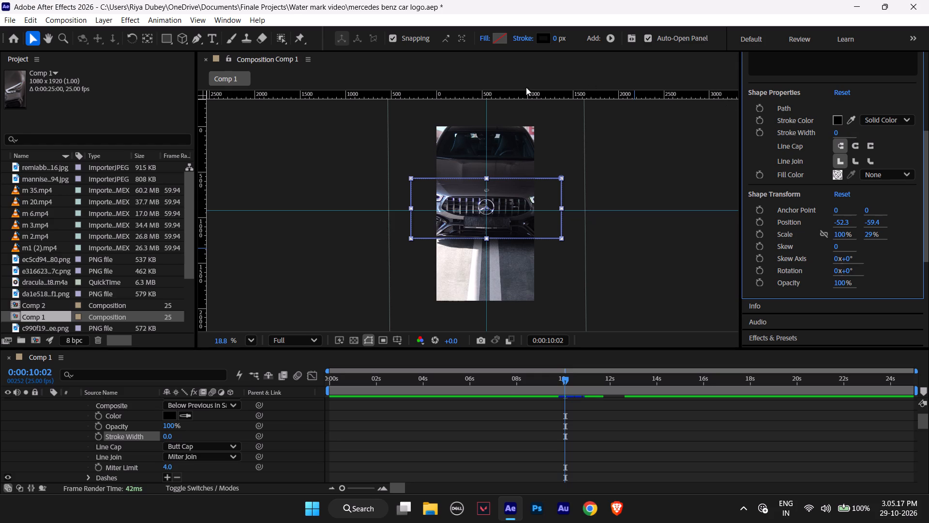
Cycle the rectangle's stroke through the linear and radial gradient types to None.
alt+click(547, 43)
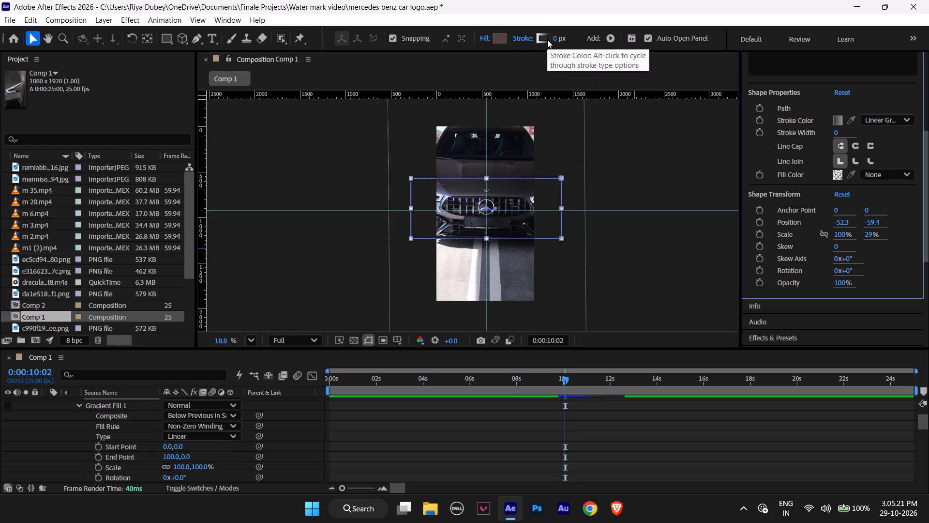
alt+click(543, 41)
alt+click(543, 41)
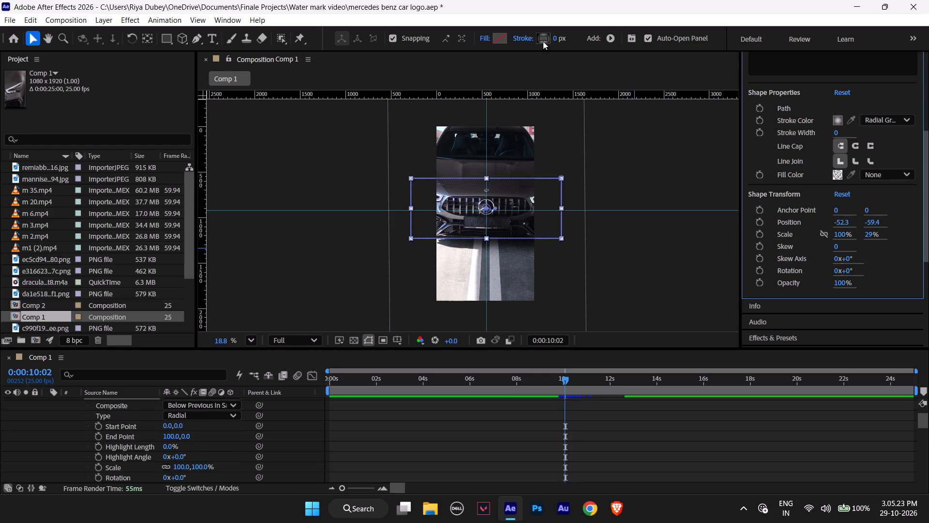
Change the rectangle's fill back from None to solid black.
alt+click(503, 37)
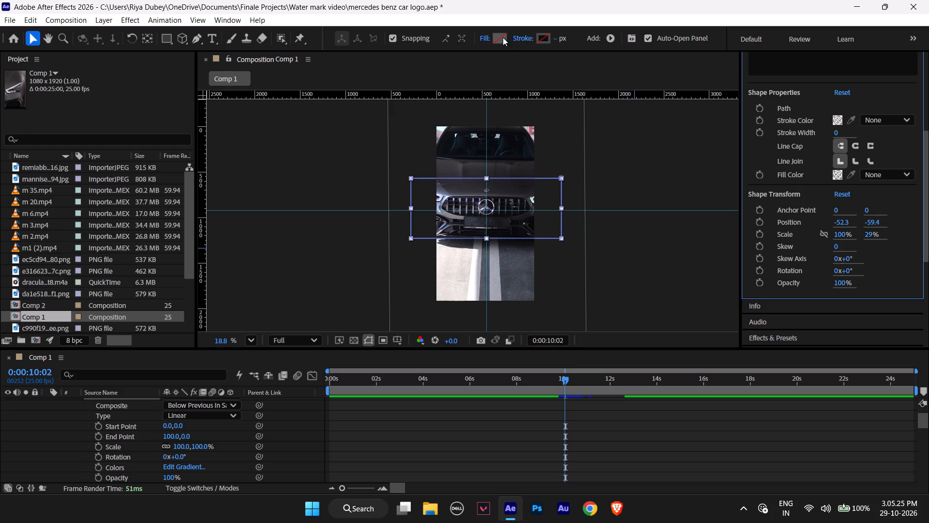
click(898, 177)
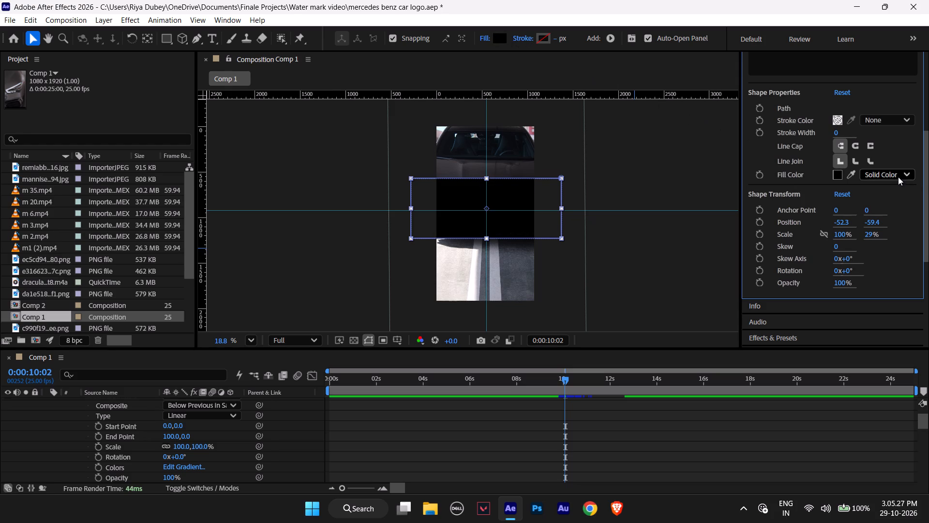
Reset the rectangle's shape properties to their original values.
click(897, 174)
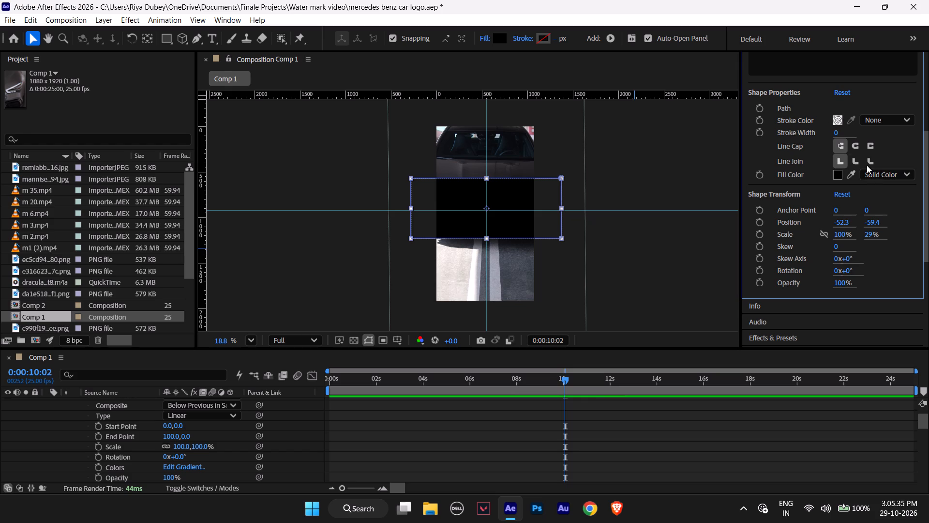
click(837, 95)
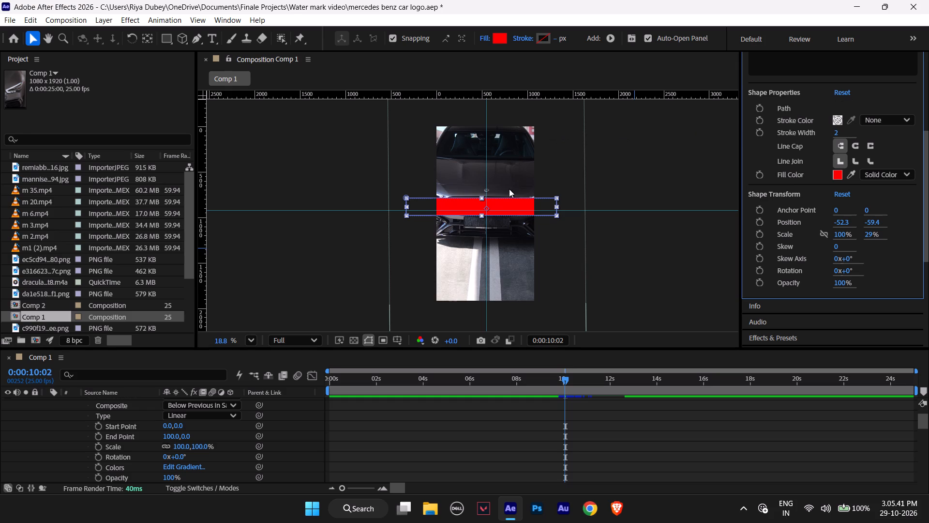
Set the rectangle's fill colour to black (000000).
click(503, 38)
drag(605, 227, 504, 357)
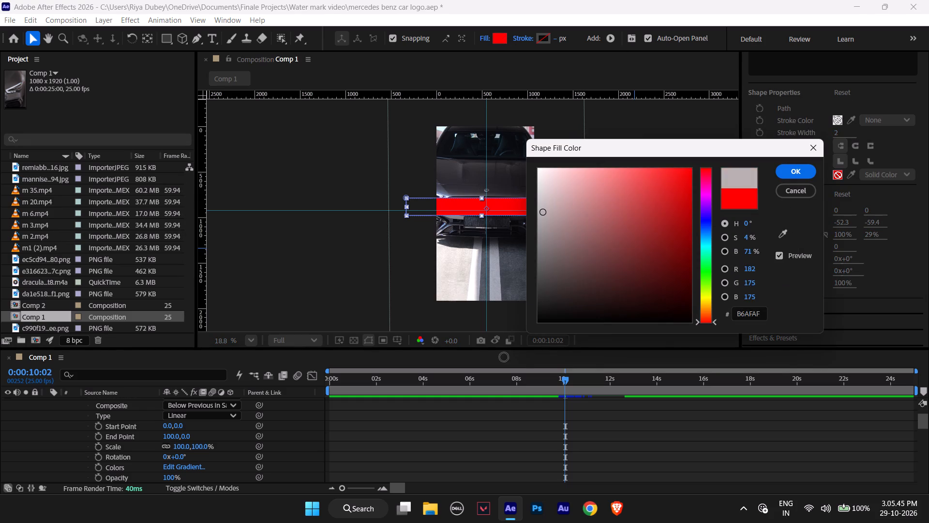
drag(504, 357, 493, 397)
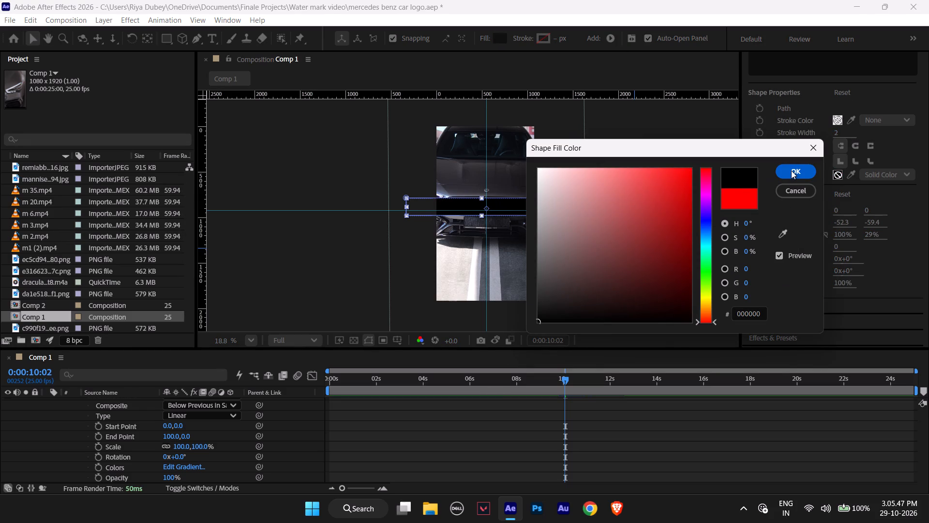
click(791, 170)
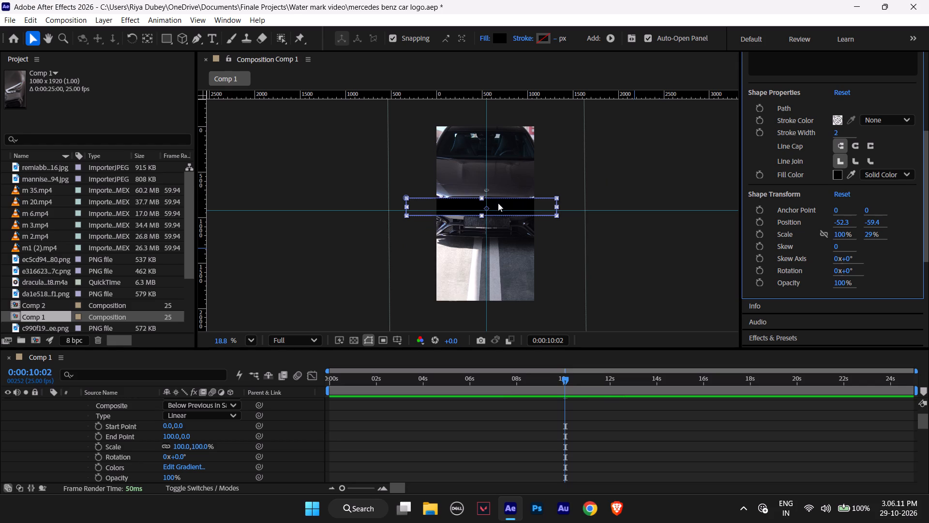
Move the black rectangle up just above the video frame, at a shape position of about -12.3, -1076.4.
drag(498, 203, 499, 114)
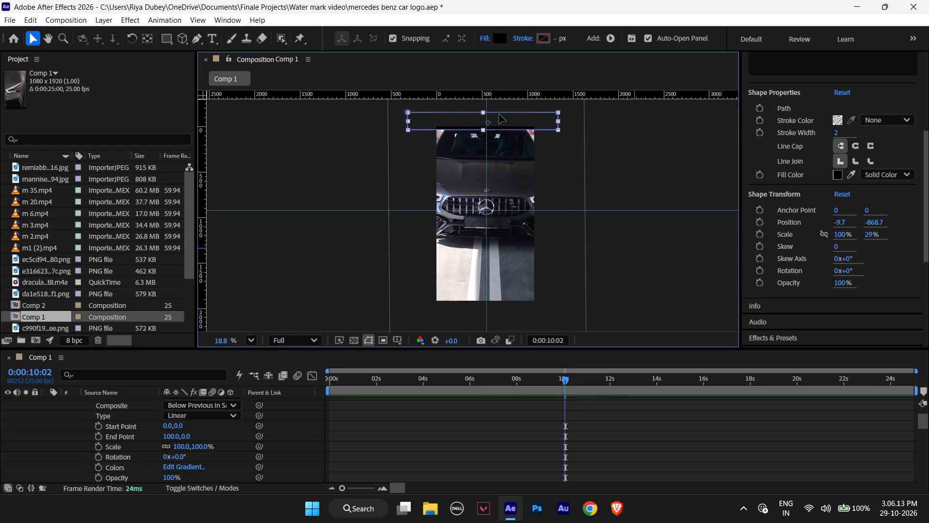
drag(499, 114, 501, 114)
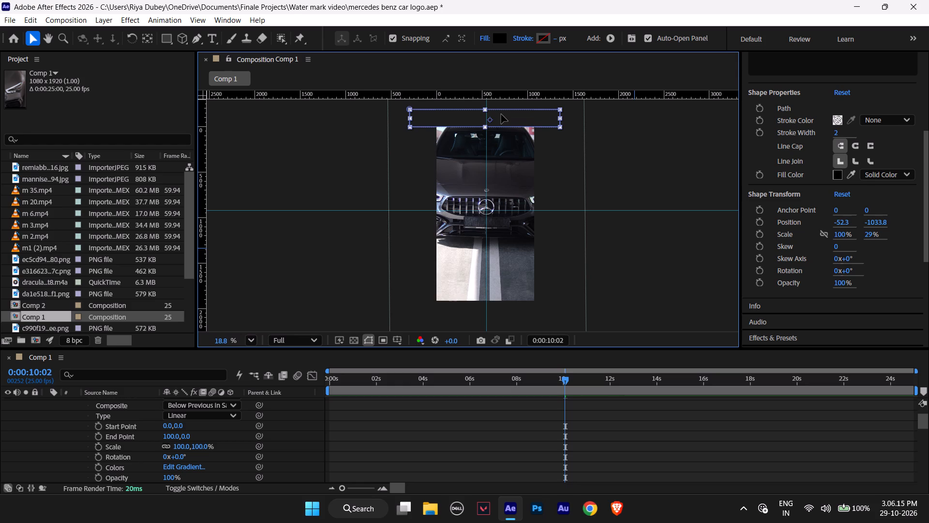
drag(501, 114, 501, 110)
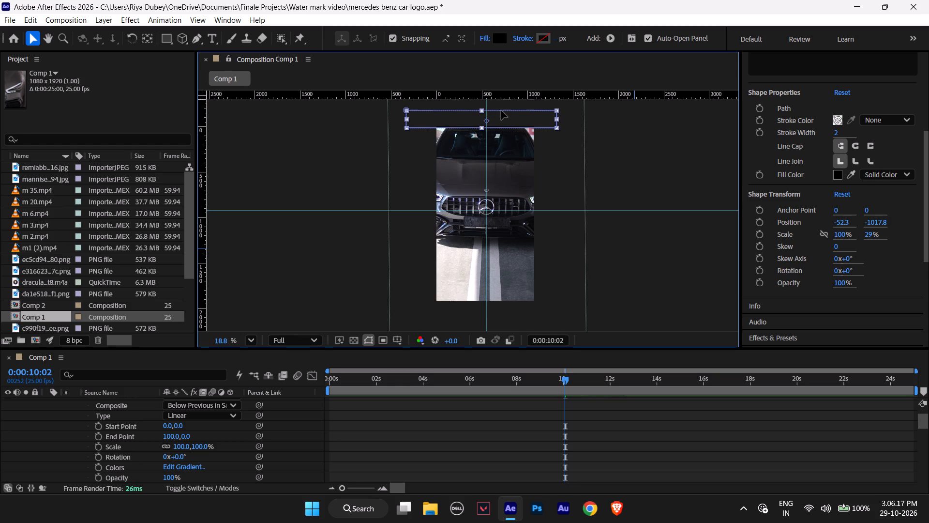
drag(501, 110, 499, 127)
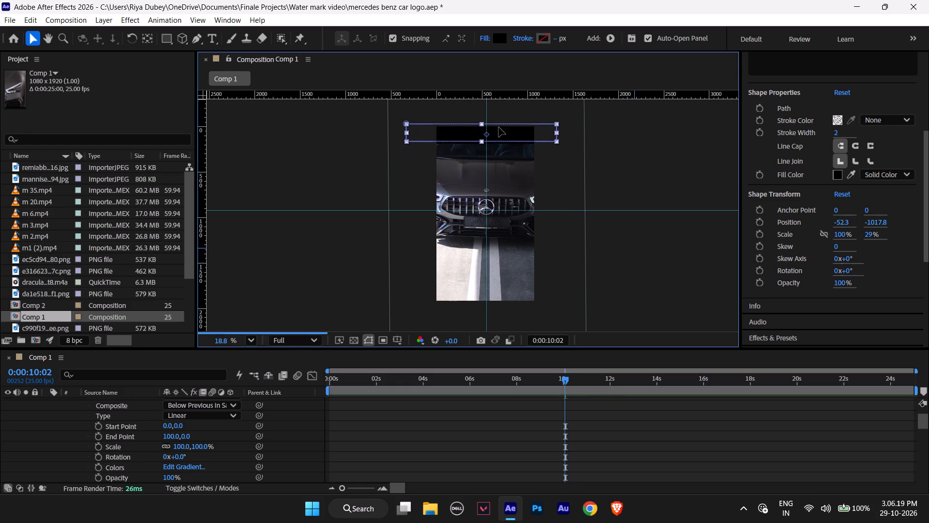
drag(499, 127, 498, 112)
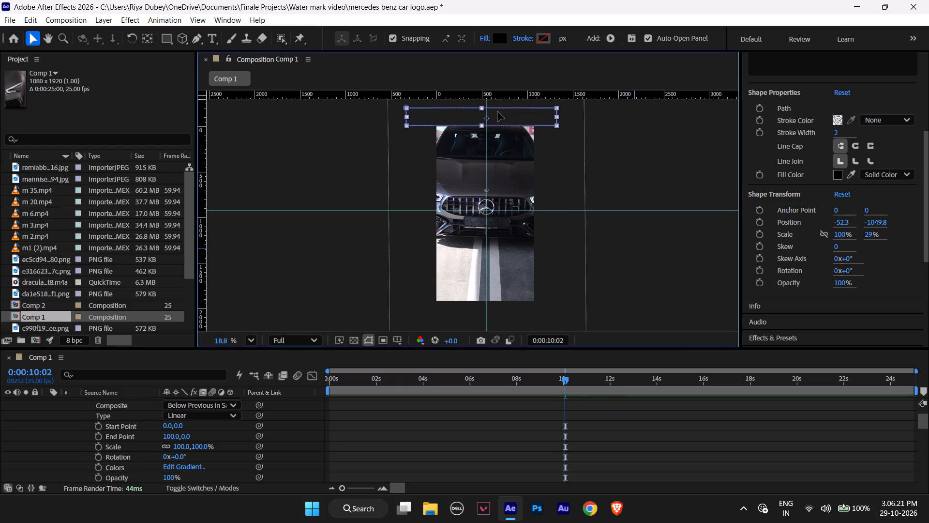
drag(498, 112, 498, 110)
key(Right)
key(Right)
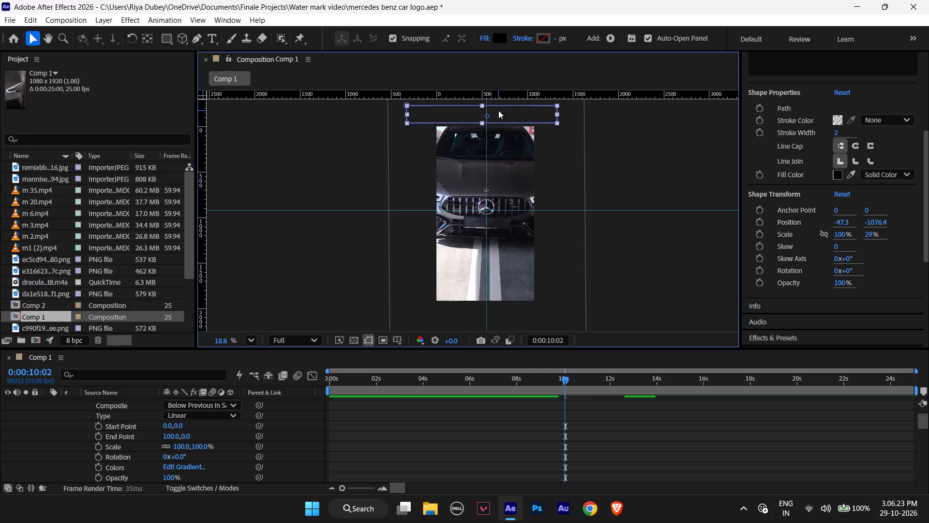
key(Right)
key(Right)
key(Right)
key(Right)
key(Right)
key(Right)
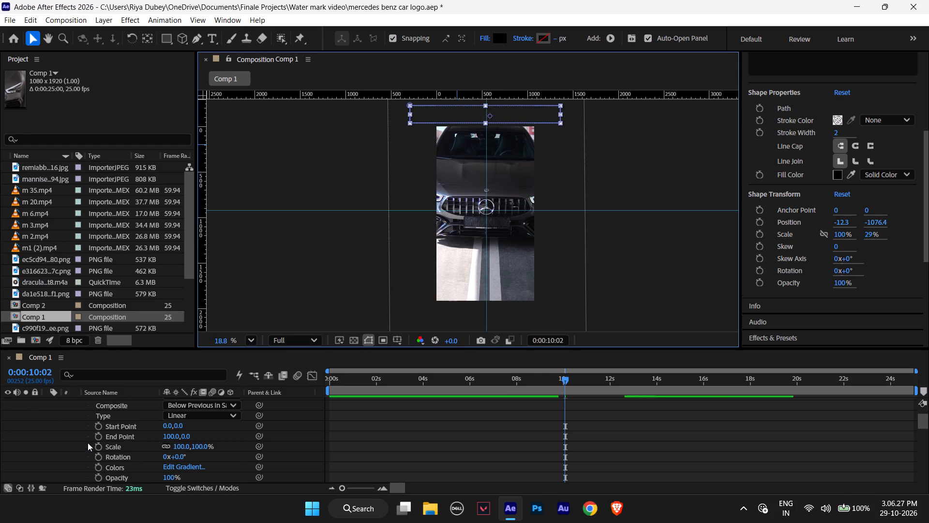
Collapse Shape Layer 1's properties in the timeline and duplicate the layer.
scroll(88, 445, up, 2)
click(49, 437)
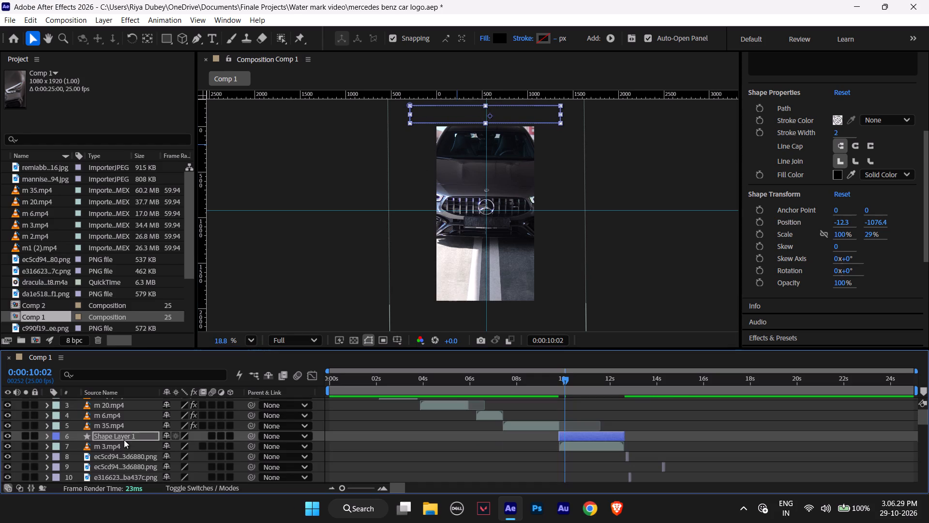
click(126, 435)
key(ctrl+d)
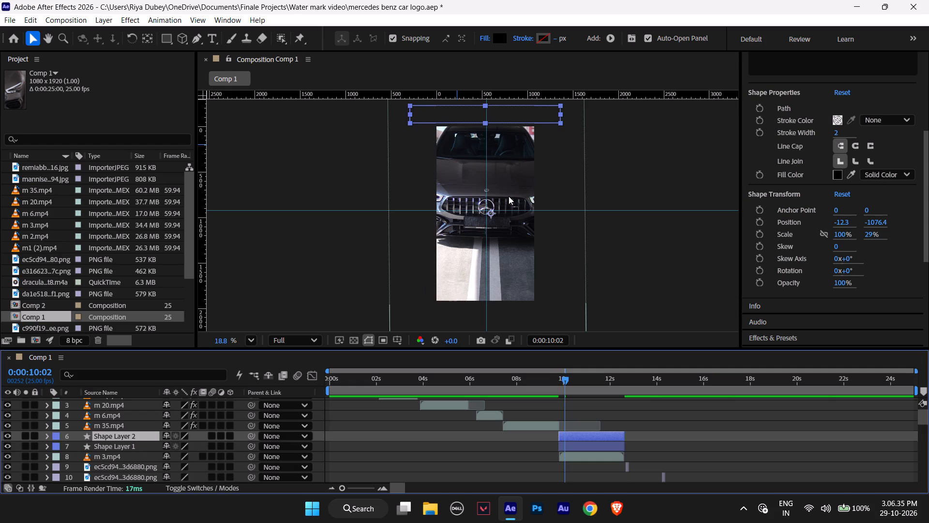
Move the duplicate, Shape Layer 2, down just below the video frame, to a layer position of about 595, 3160.
key(shift+Down)
key(shift+Down)
key(shift+Down)
key(shift+Down)
key(shift+Down)
key(shift+Down)
key(shift+Down)
key(shift+Down)
key(shift+Down)
key(shift+Down)
key(shift+Down)
key(shift+Down)
key(shift+Down)
key(shift+Down)
key(shift+Down)
key(shift+Down)
key(shift+Down)
key(shift+Down)
key(shift+Down)
key(shift+Down)
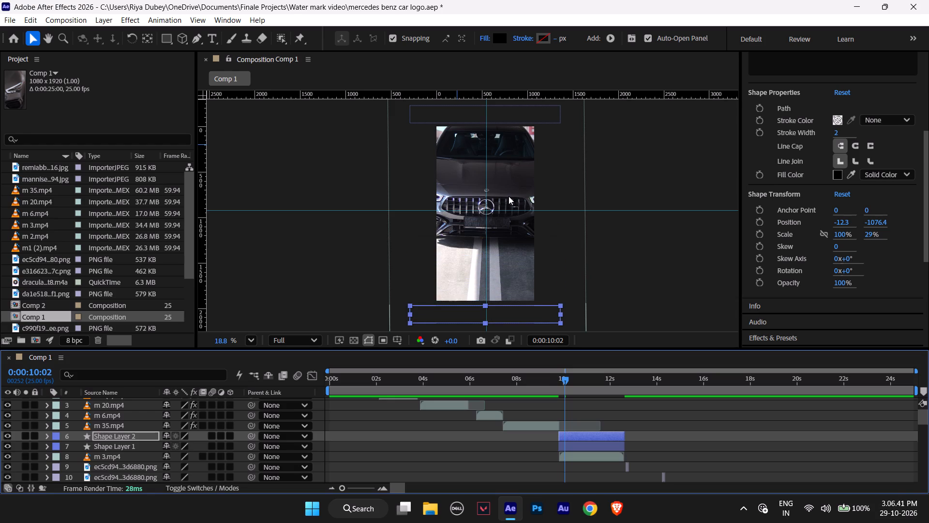
key(shift+Up)
key(shift+Down)
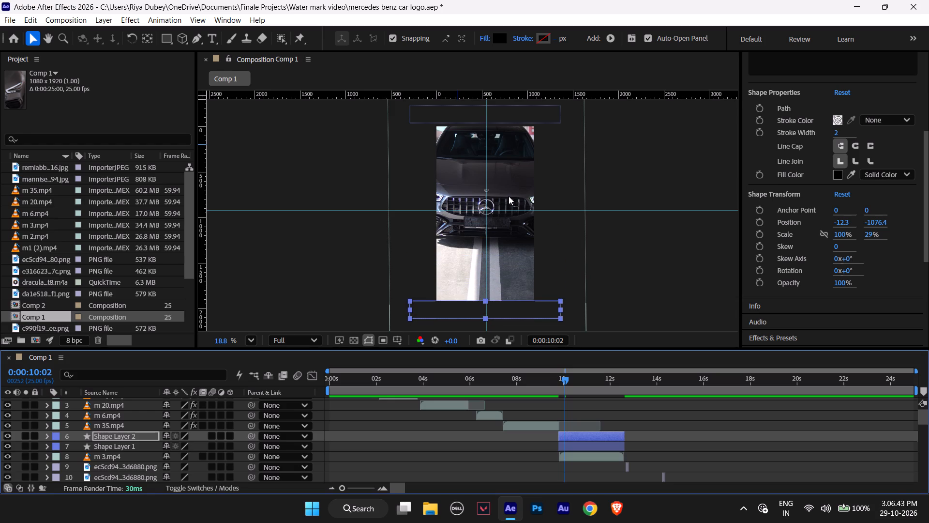
key(Left)
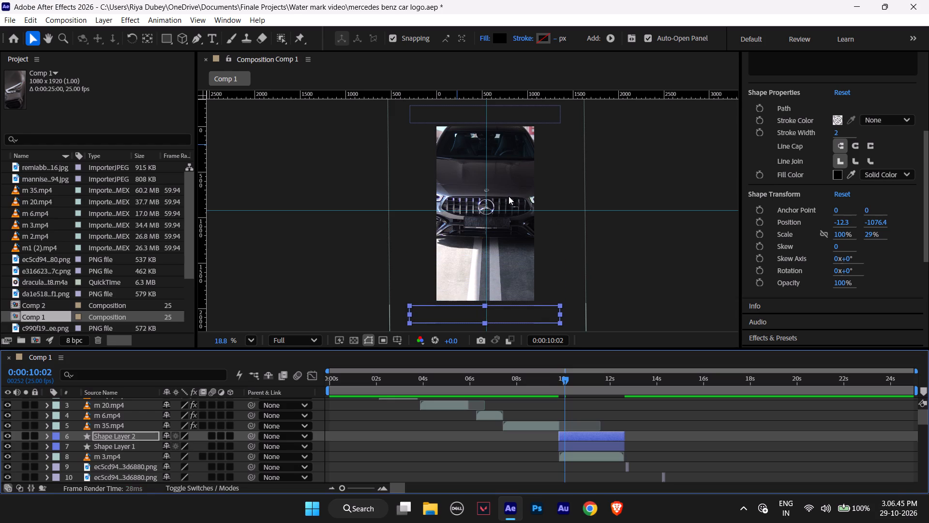
key(Left)
key(Right)
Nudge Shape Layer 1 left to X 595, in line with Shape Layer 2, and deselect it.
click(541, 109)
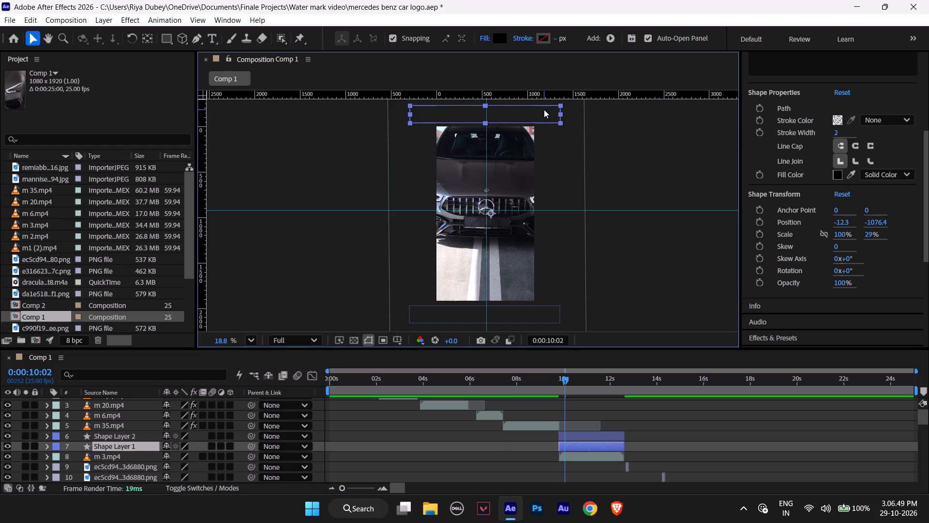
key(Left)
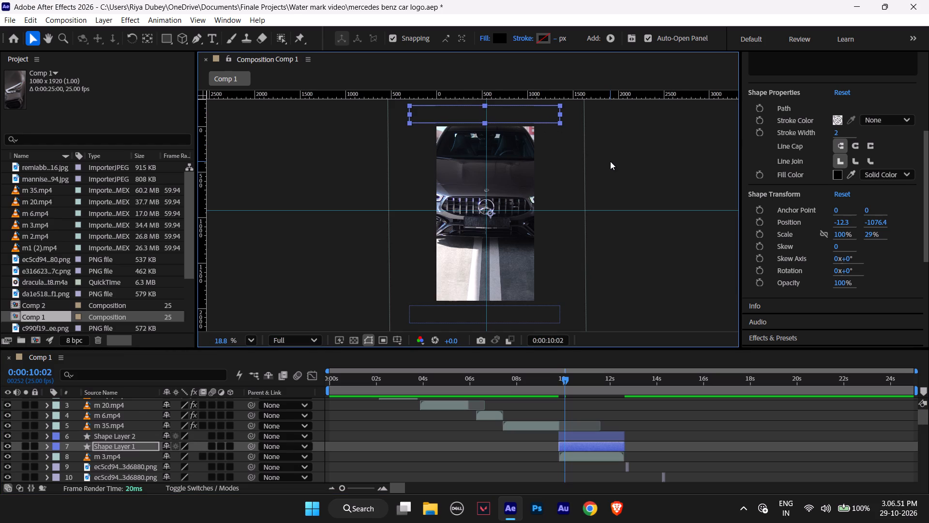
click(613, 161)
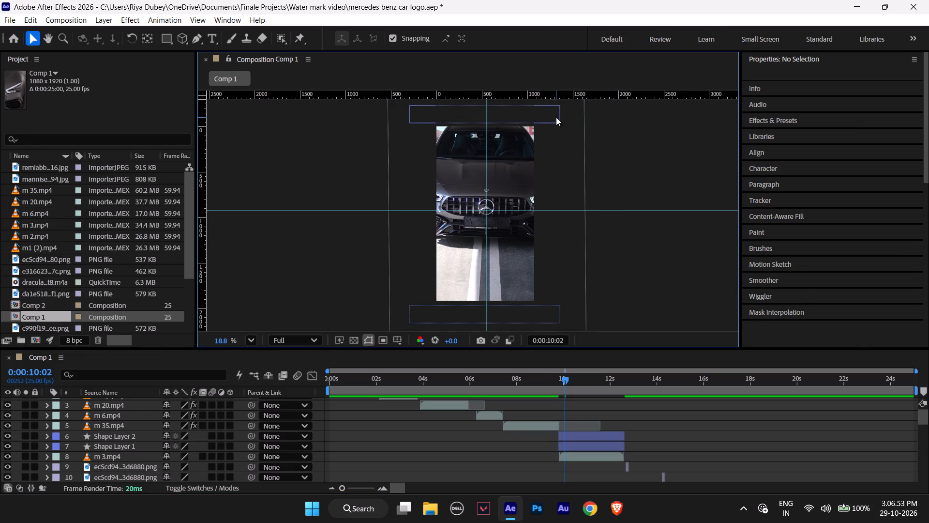
Center both shape layers horizontally relative to the composition, and return the Align Layers to option to Selection.
alt+click(556, 117)
alt+click(551, 315)
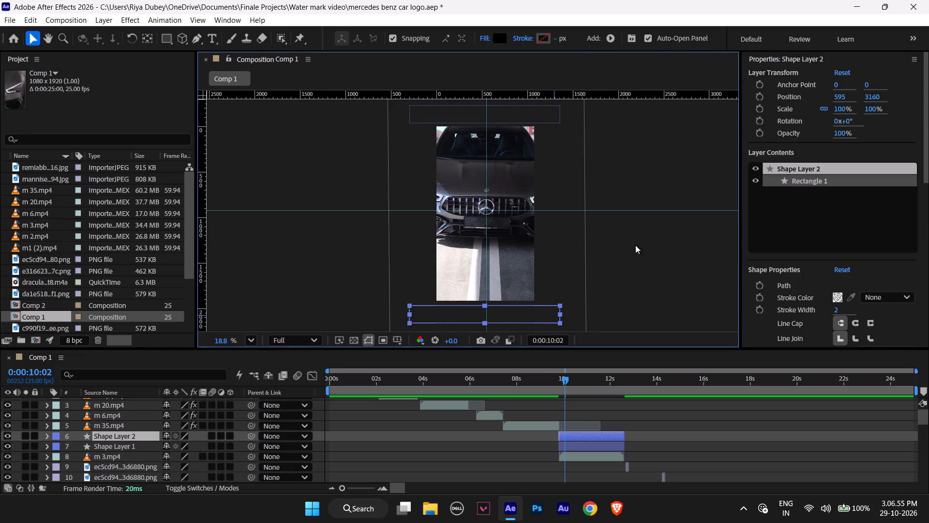
shift+click(540, 109)
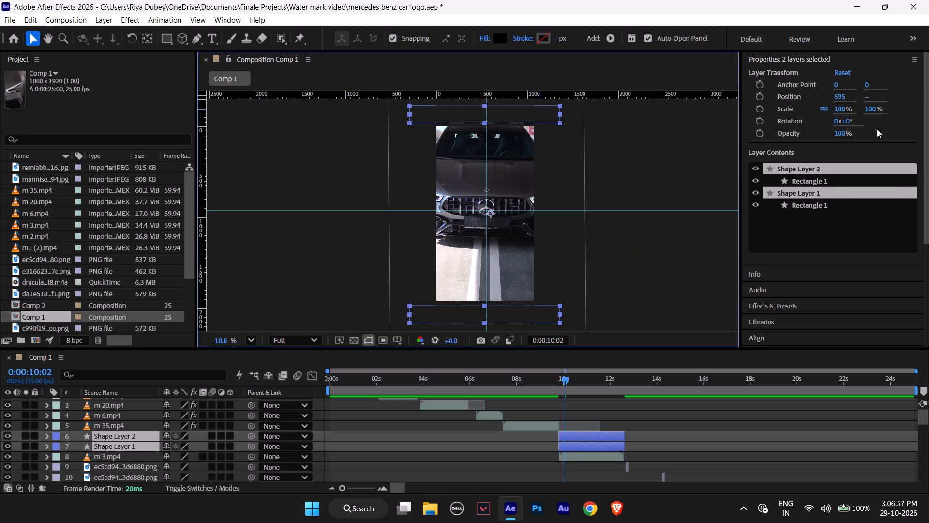
click(780, 338)
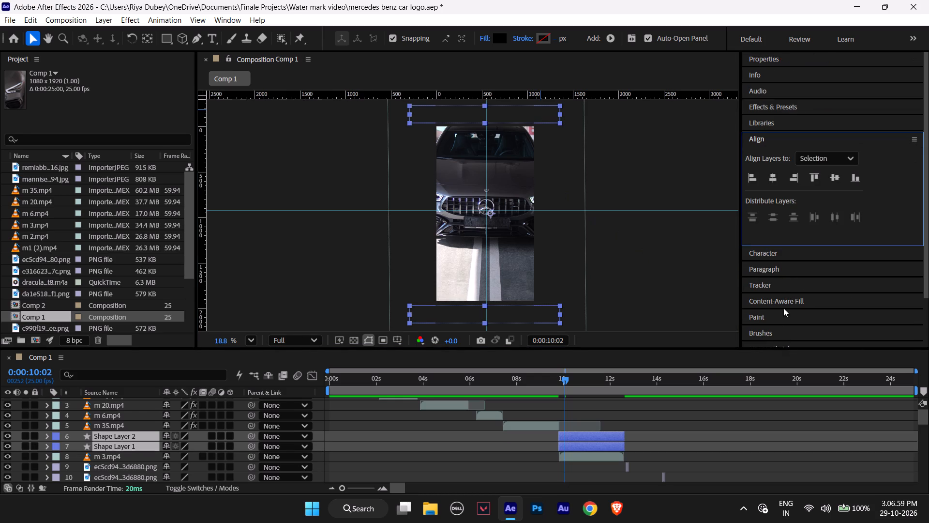
click(775, 178)
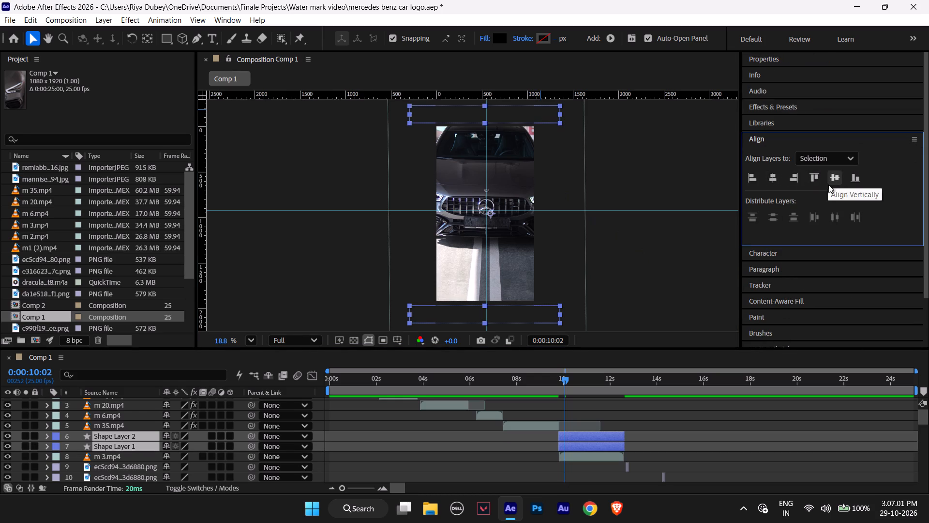
click(826, 157)
click(826, 157)
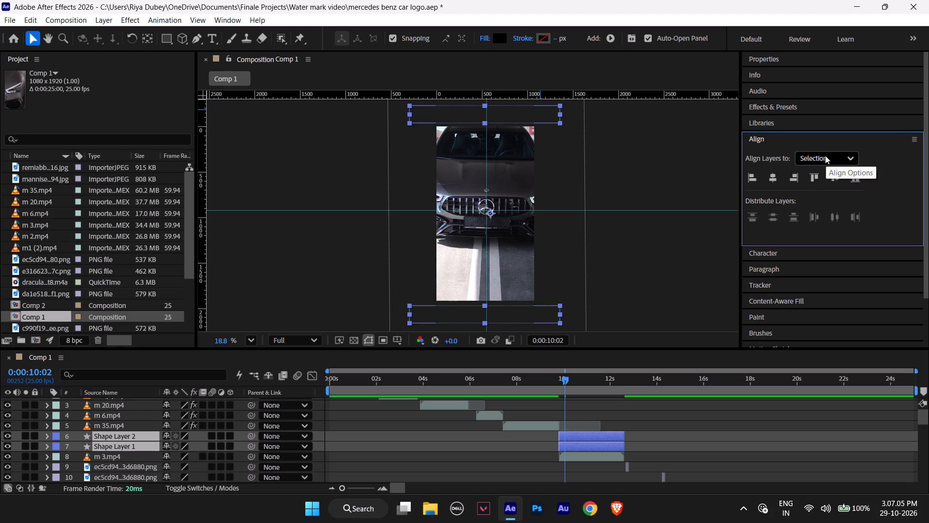
click(825, 155)
click(833, 194)
click(776, 180)
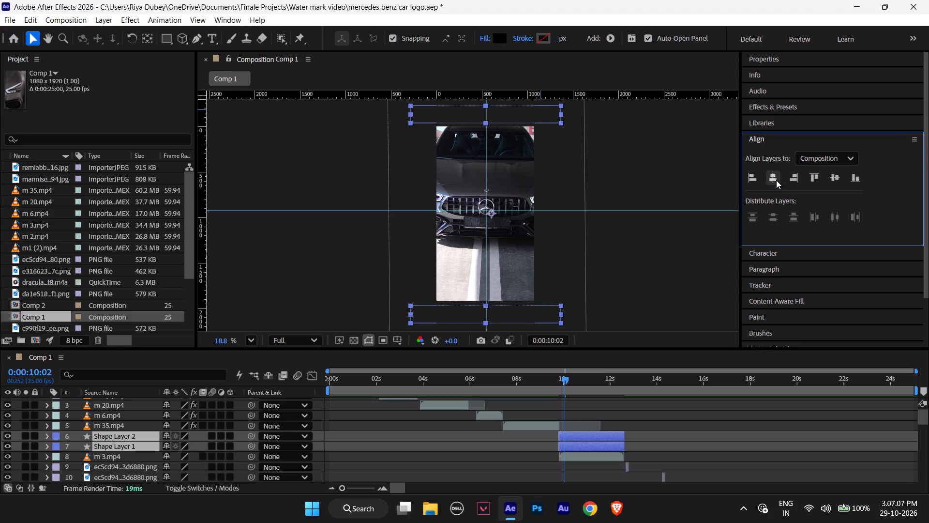
click(852, 155)
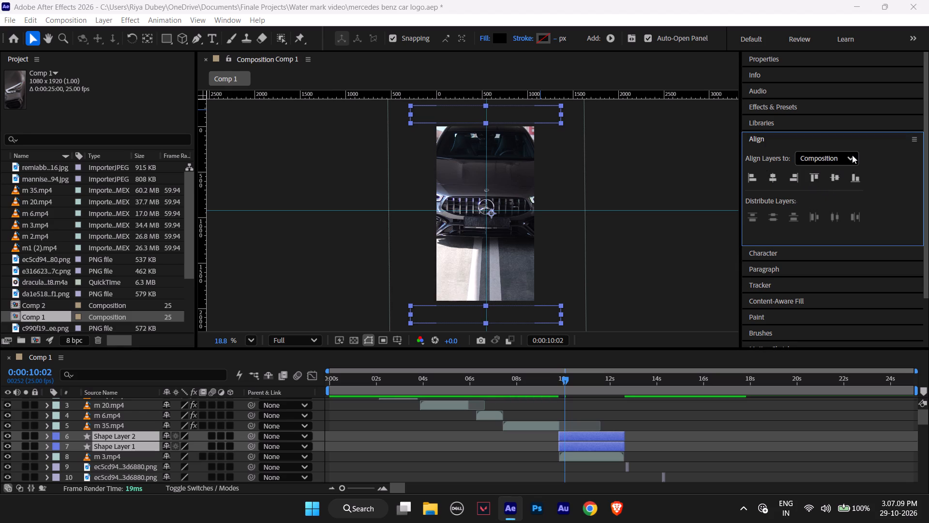
click(824, 178)
Bring the layer transform properties of the two selected shape layers back into view.
scroll(794, 76, up, 2)
scroll(794, 76, down, 1)
scroll(794, 76, up, 1)
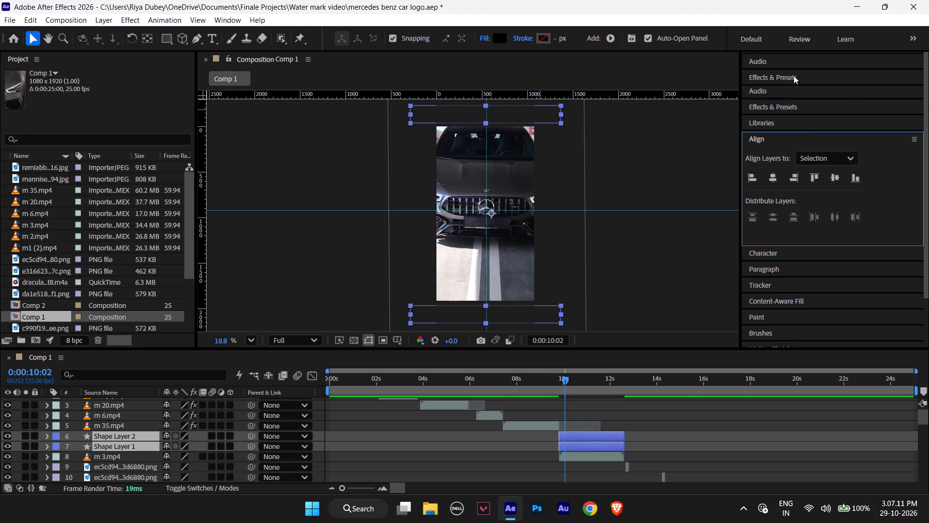
click(780, 114)
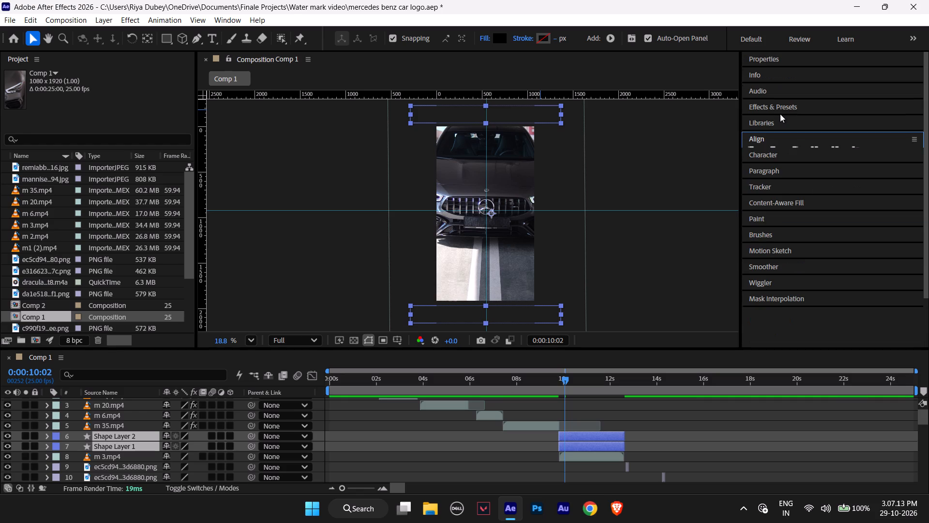
scroll(780, 114, up, 1)
scroll(780, 114, down, 1)
scroll(780, 114, up, 3)
click(774, 55)
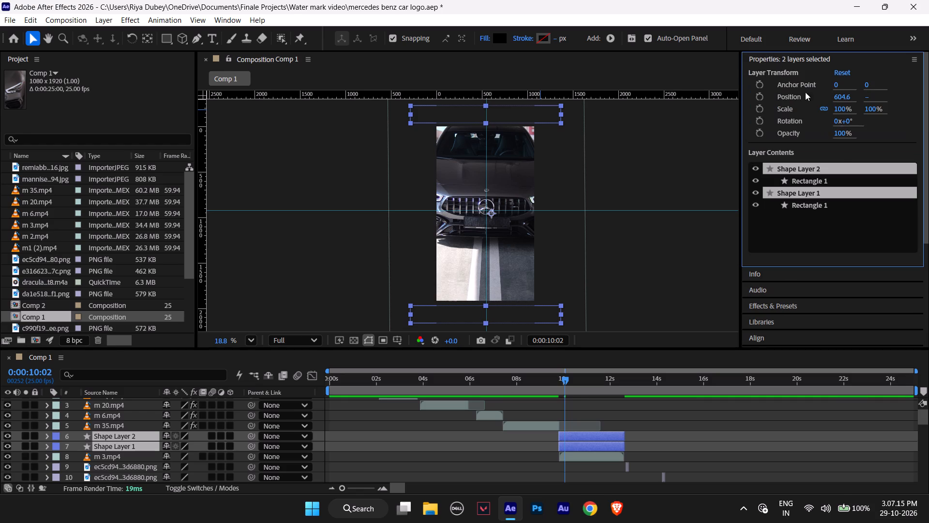
scroll(780, 214, down, 1)
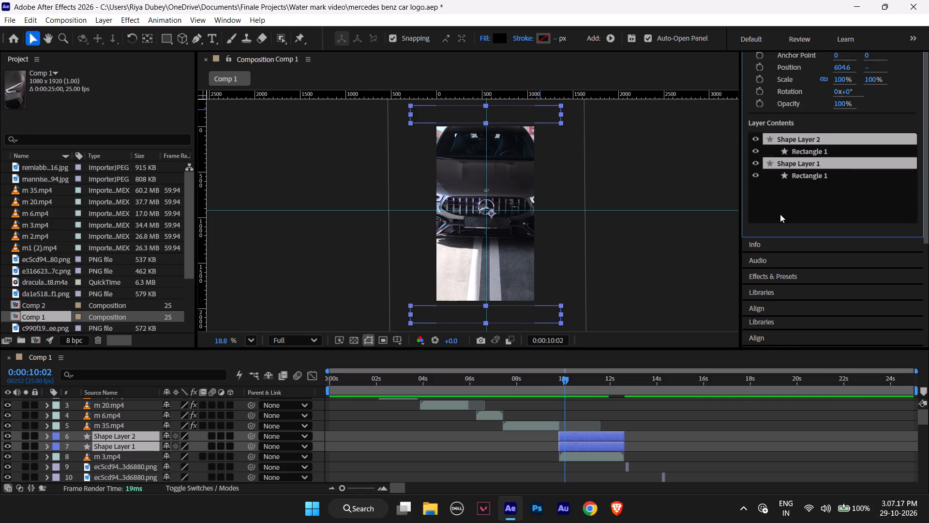
click(780, 216)
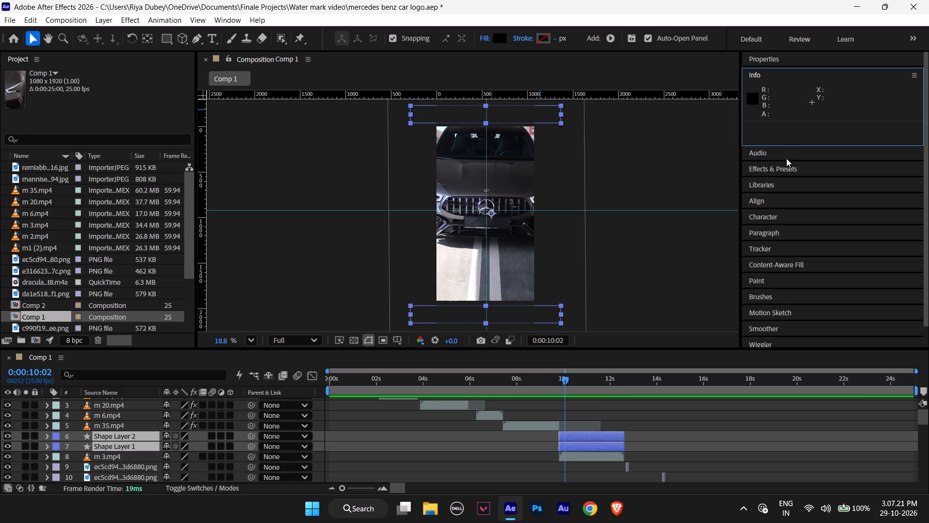
scroll(810, 210, up, 1)
scroll(810, 211, down, 1)
scroll(807, 224, up, 2)
scroll(780, 139, up, 2)
click(765, 57)
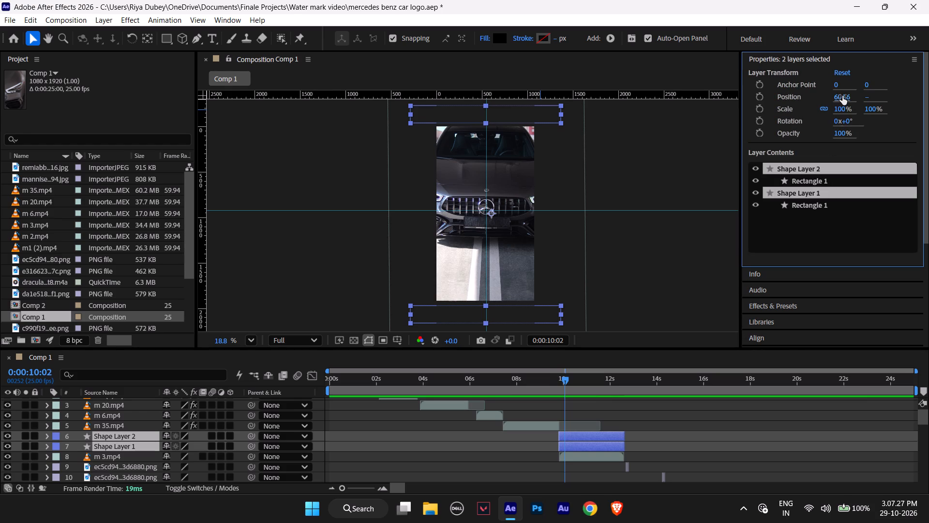
Select only Shape Layer 1, the bar above the video frame, and remove the vertical center guide from the composition.
click(631, 168)
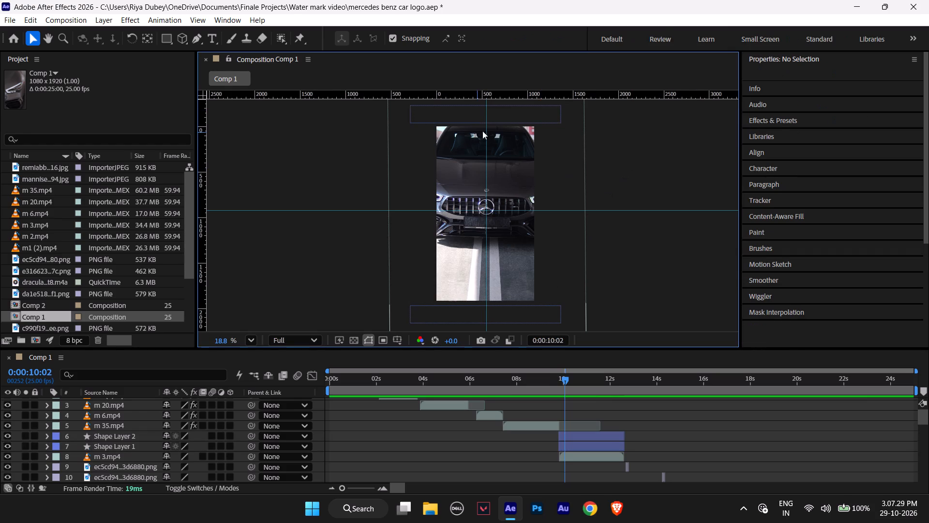
click(527, 111)
scroll(889, 237, down, 2)
scroll(846, 238, down, 1)
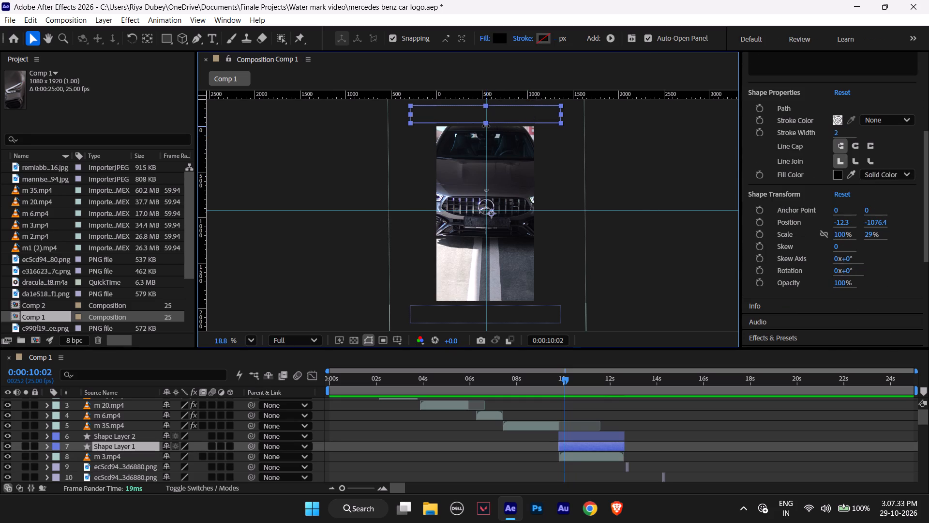
drag(487, 150, 380, 161)
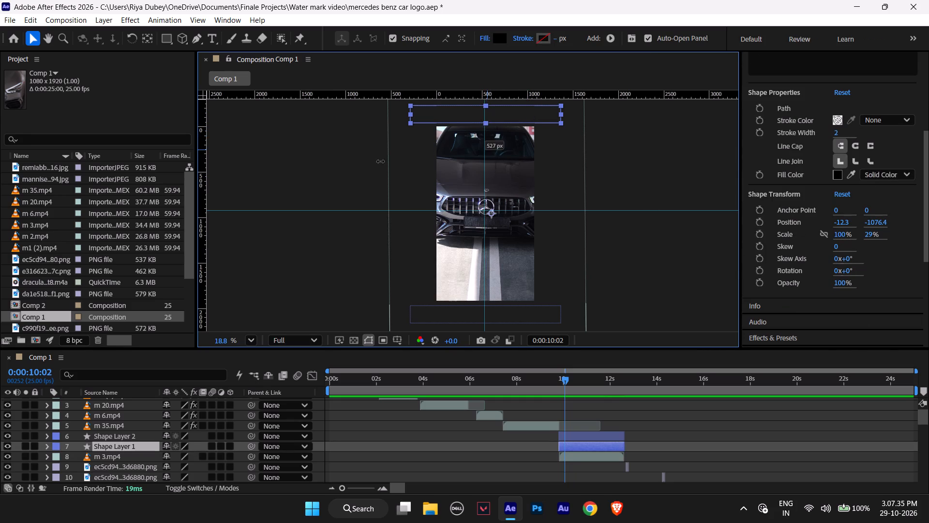
drag(380, 161, 98, 175)
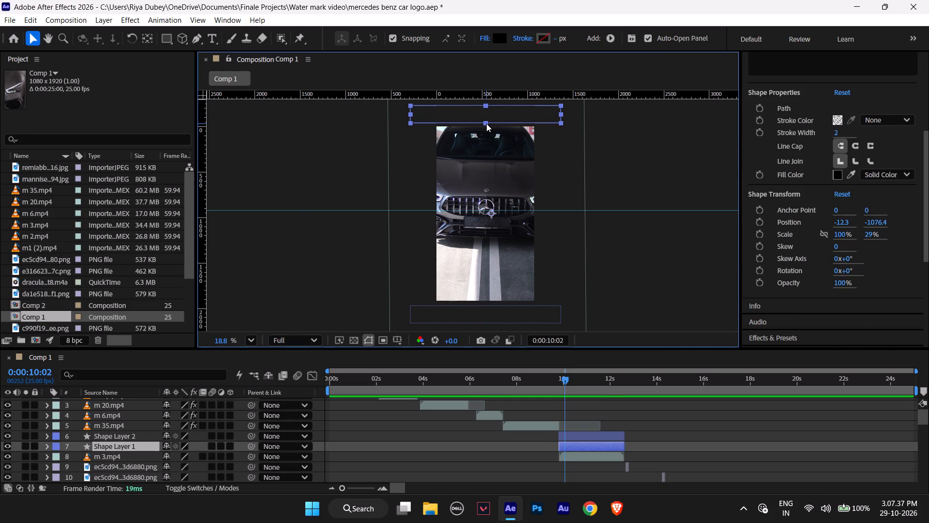
Adjust Shape Layer 1 freehand around the video frame's top edge, leaving it just above the frame and slightly left of center.
click(486, 123)
click(486, 123)
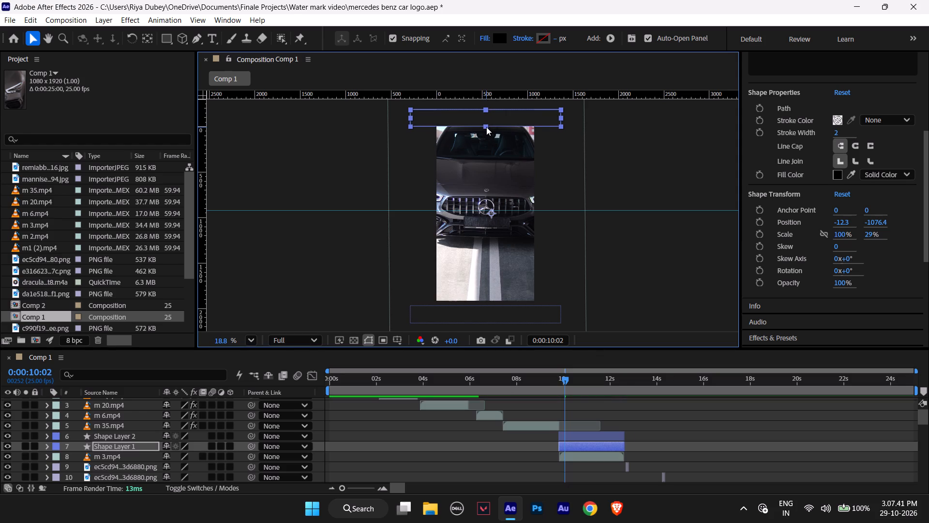
click(486, 127)
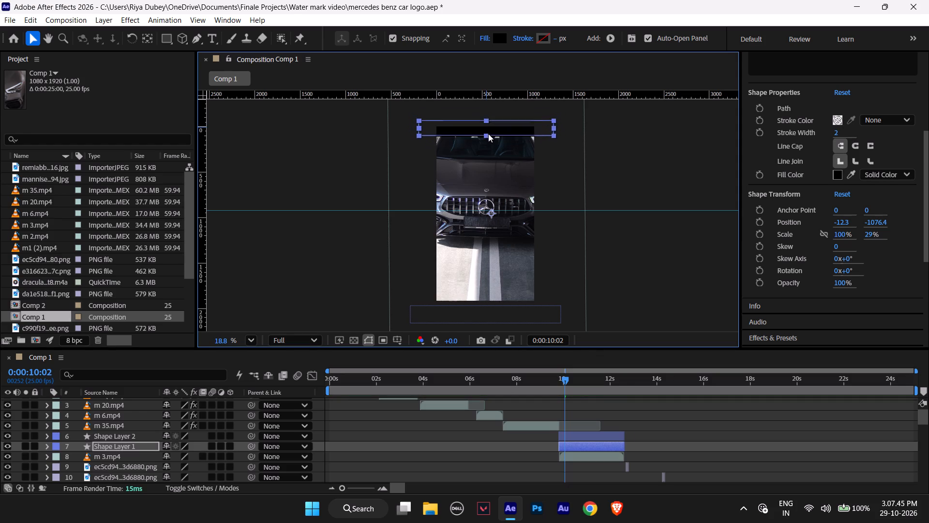
click(500, 117)
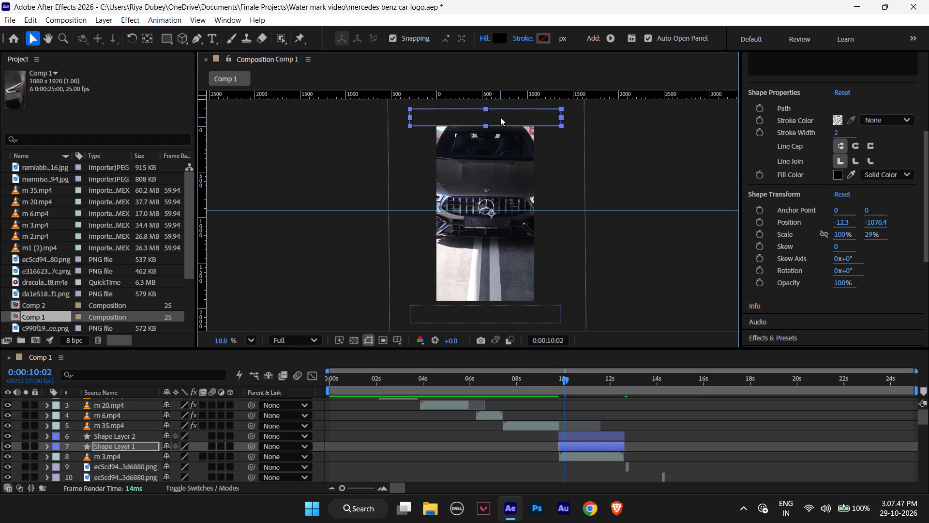
drag(491, 213, 489, 199)
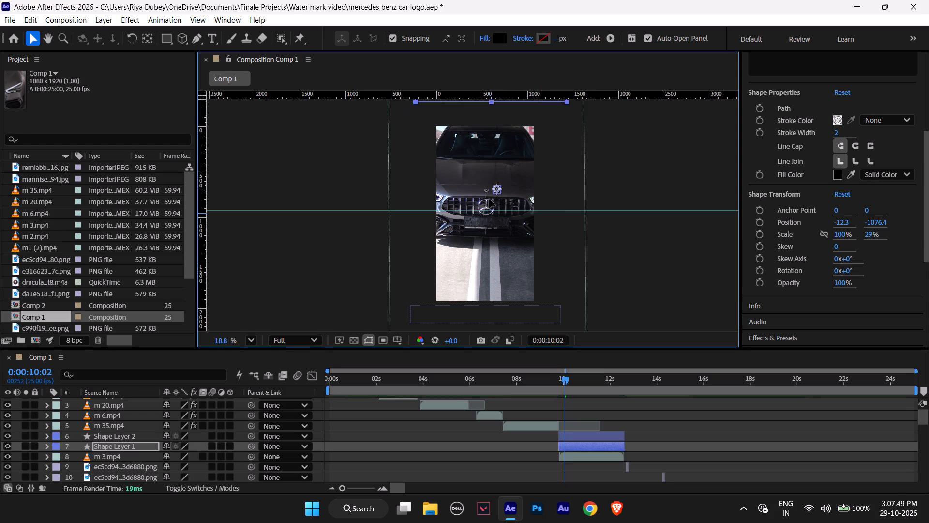
drag(489, 199, 485, 209)
click(498, 117)
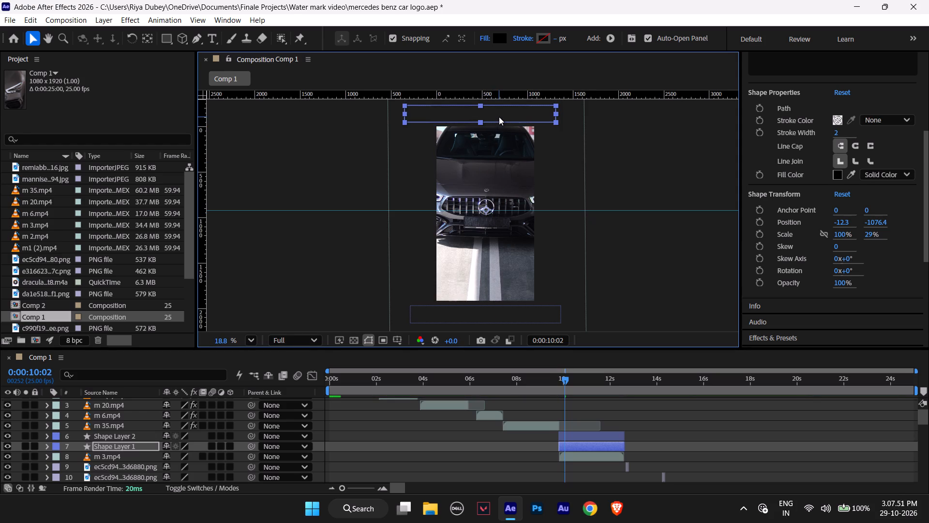
key(alt+Delete)
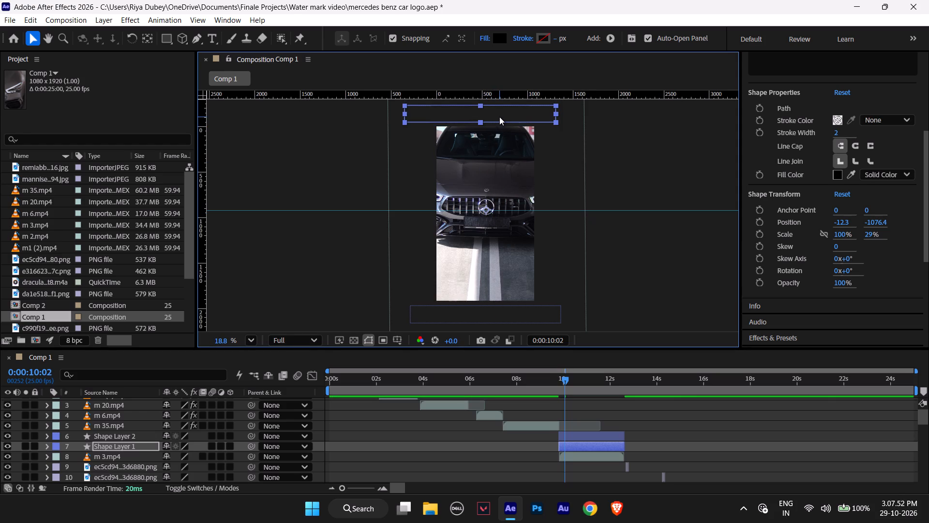